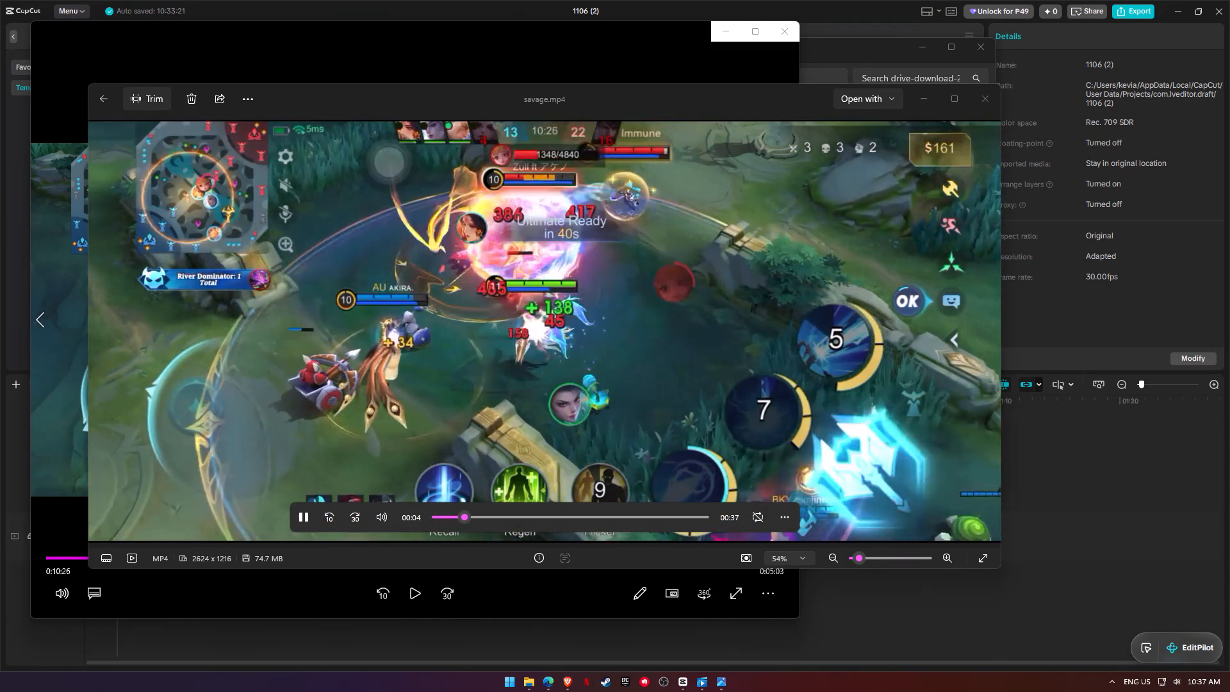
Close the savage.mp4 preview and skim the open gameplay recording from about 10:28 to near its end for highlight moments.
{"action": "left_click", "coordinate": [987, 94]}
{"action": "left_click", "coordinate": [410, 591]}
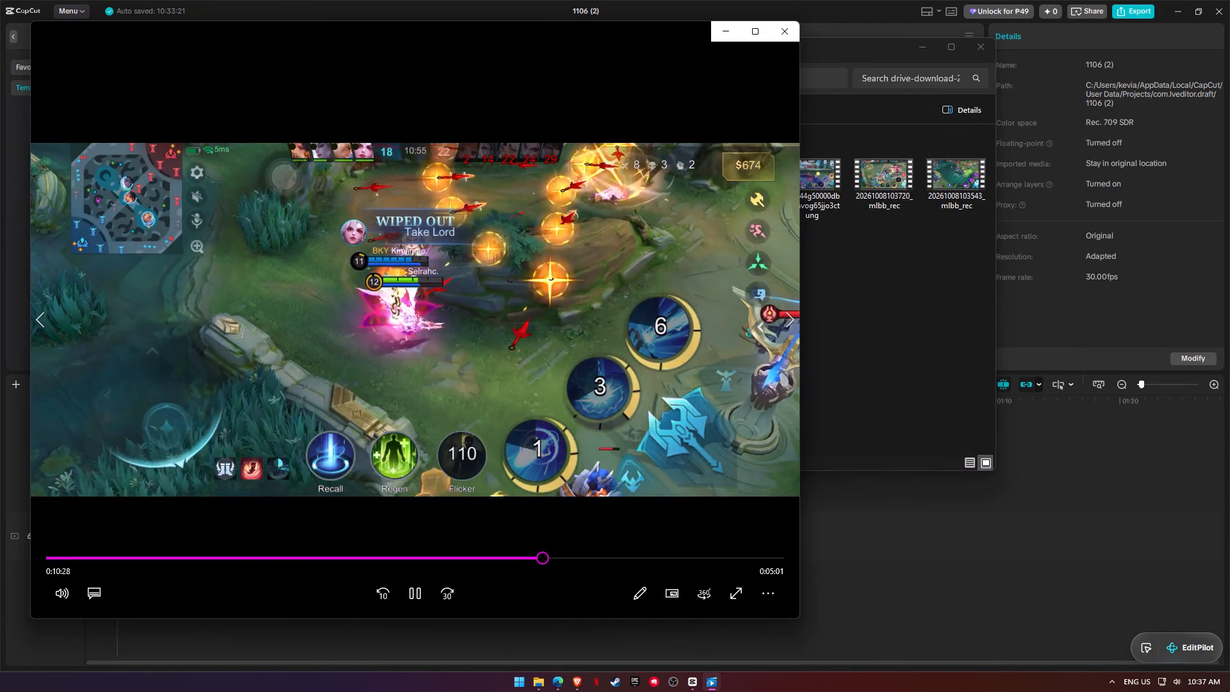
{"action": "left_click", "coordinate": [605, 559]}
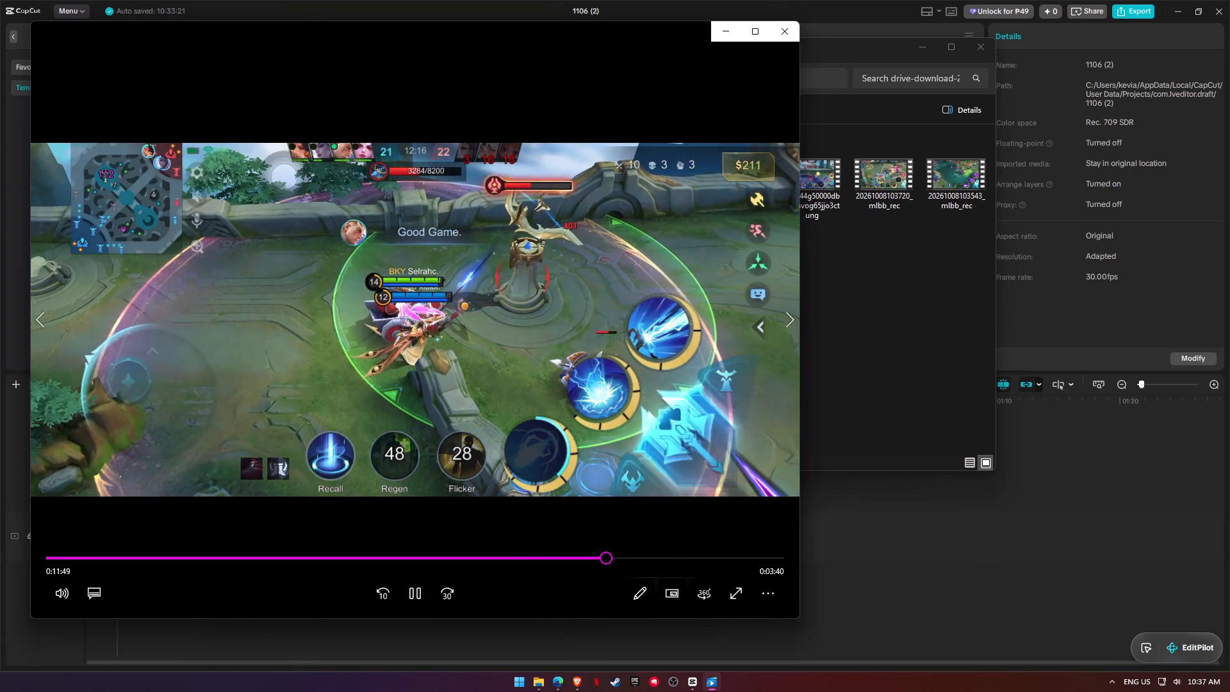
{"action": "left_click", "coordinate": [666, 552]}
{"action": "left_click", "coordinate": [696, 566]}
{"action": "left_click", "coordinate": [609, 565]}
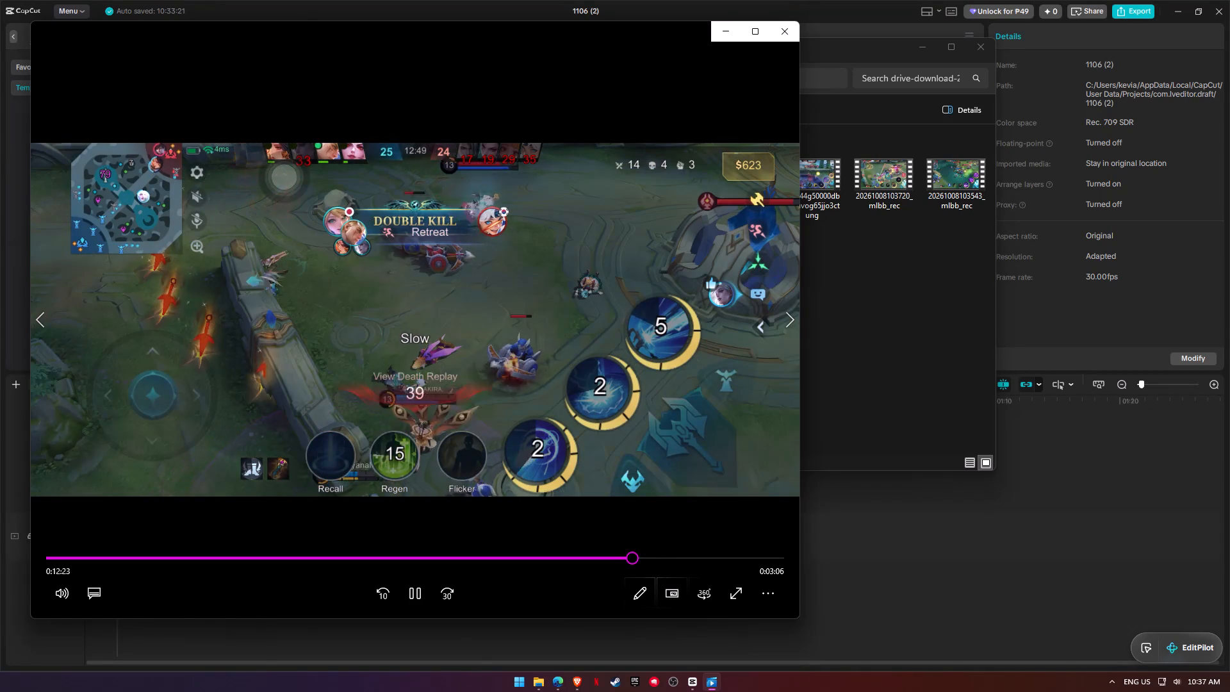
{"action": "left_click", "coordinate": [662, 561]}
{"action": "left_click", "coordinate": [696, 568]}
{"action": "left_click", "coordinate": [731, 561]}
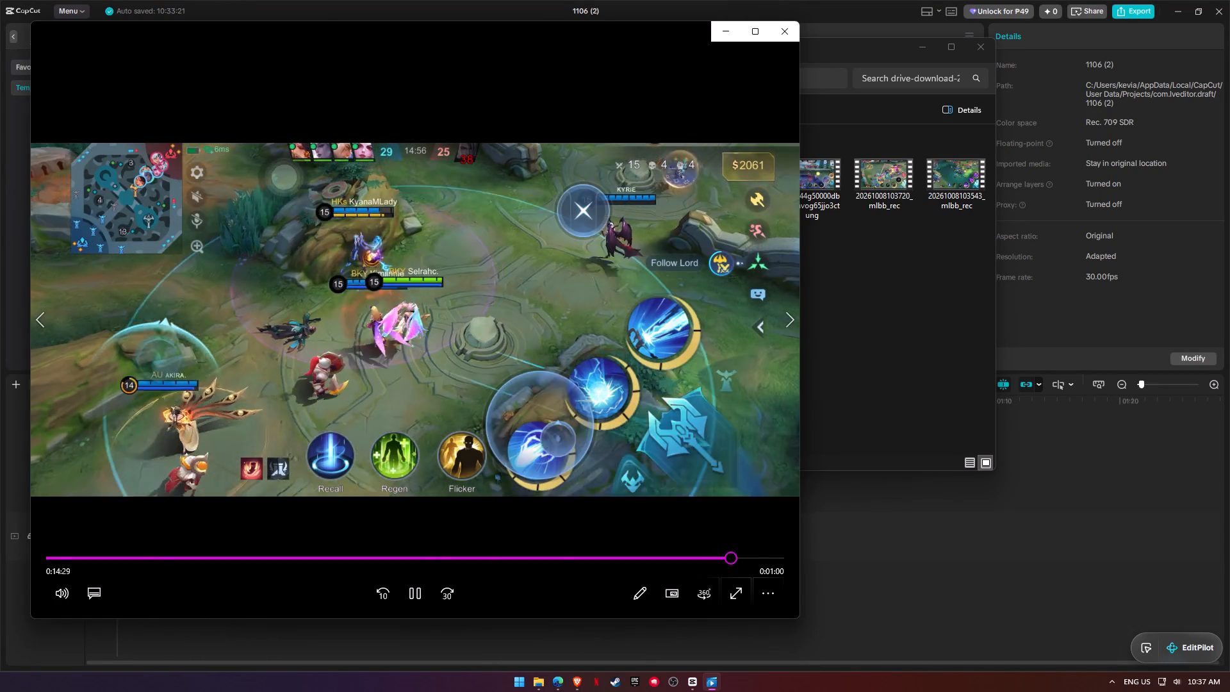
{"action": "left_click", "coordinate": [752, 563]}
{"action": "left_click", "coordinate": [728, 561]}
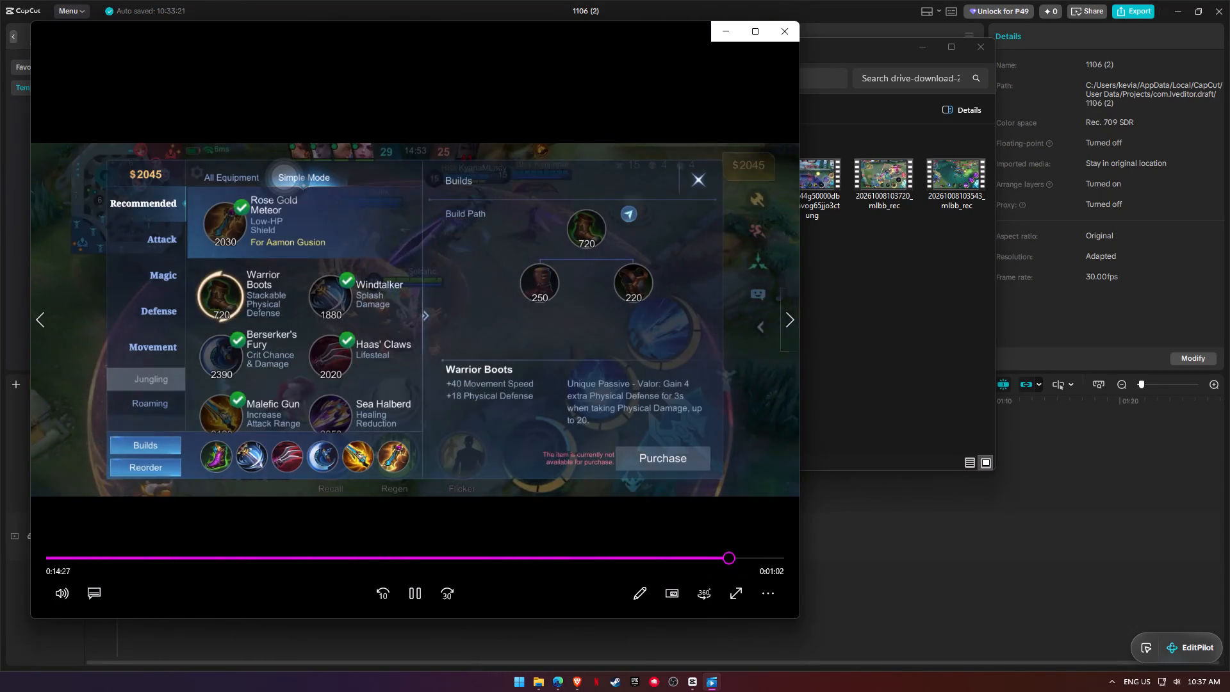
Switch to the next gameplay recording and skim it from the early game to about 11:22 for highlight fights.
{"action": "left_click", "coordinate": [792, 302]}
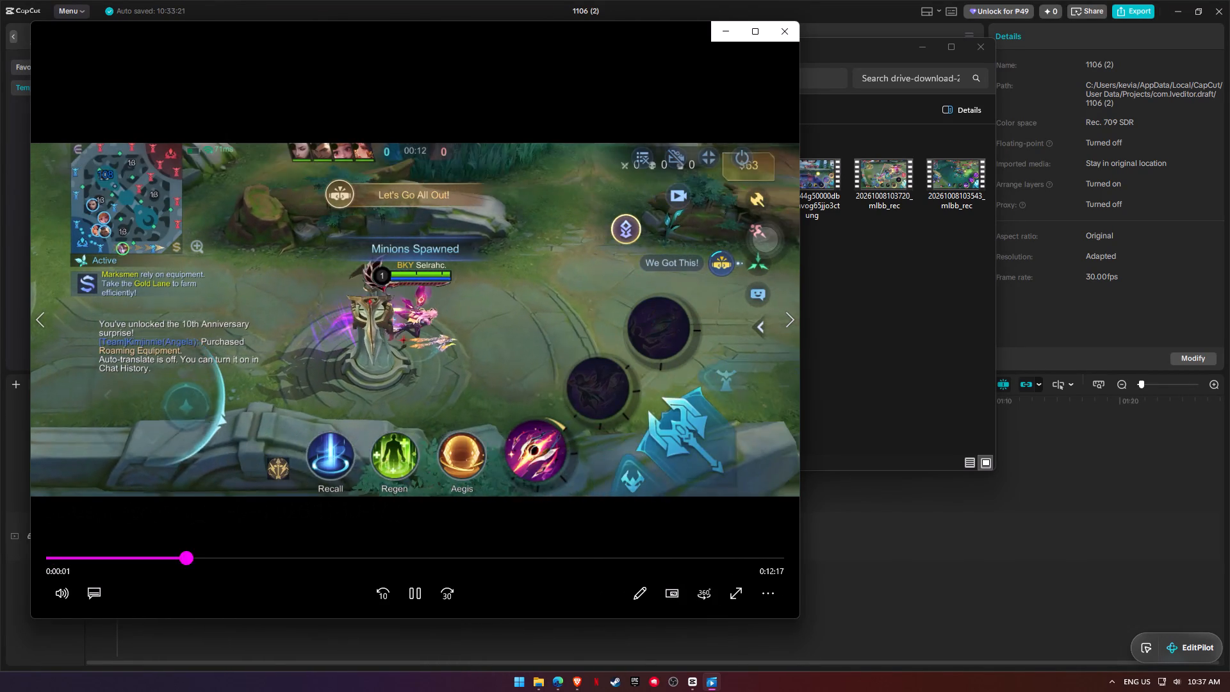
{"action": "left_click", "coordinate": [186, 556]}
{"action": "left_click", "coordinate": [249, 556]}
{"action": "left_click", "coordinate": [337, 549]}
{"action": "left_click", "coordinate": [438, 549]}
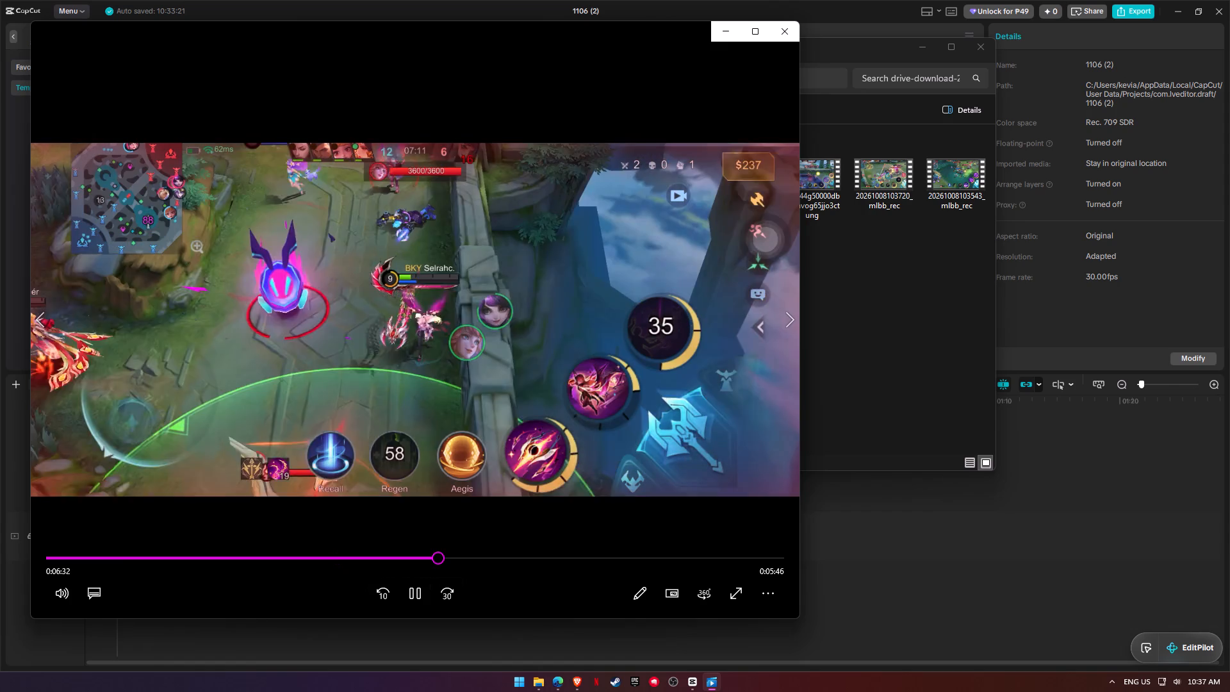
{"action": "left_click", "coordinate": [519, 545]}
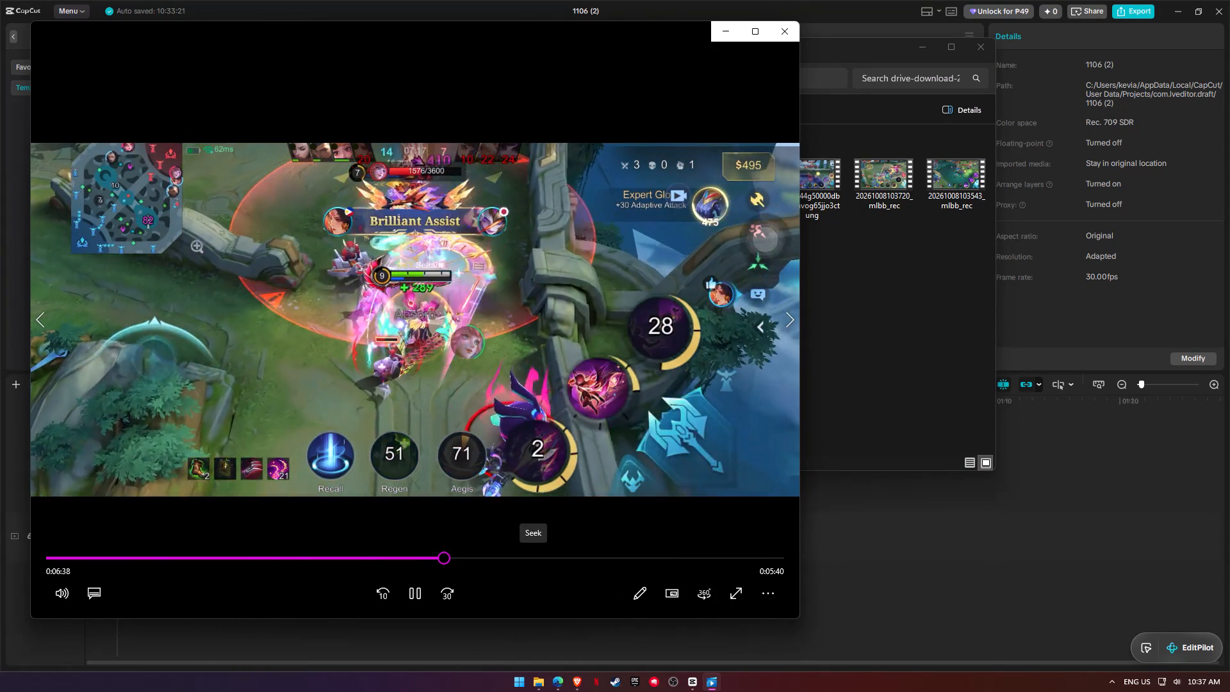
{"action": "left_click", "coordinate": [495, 556]}
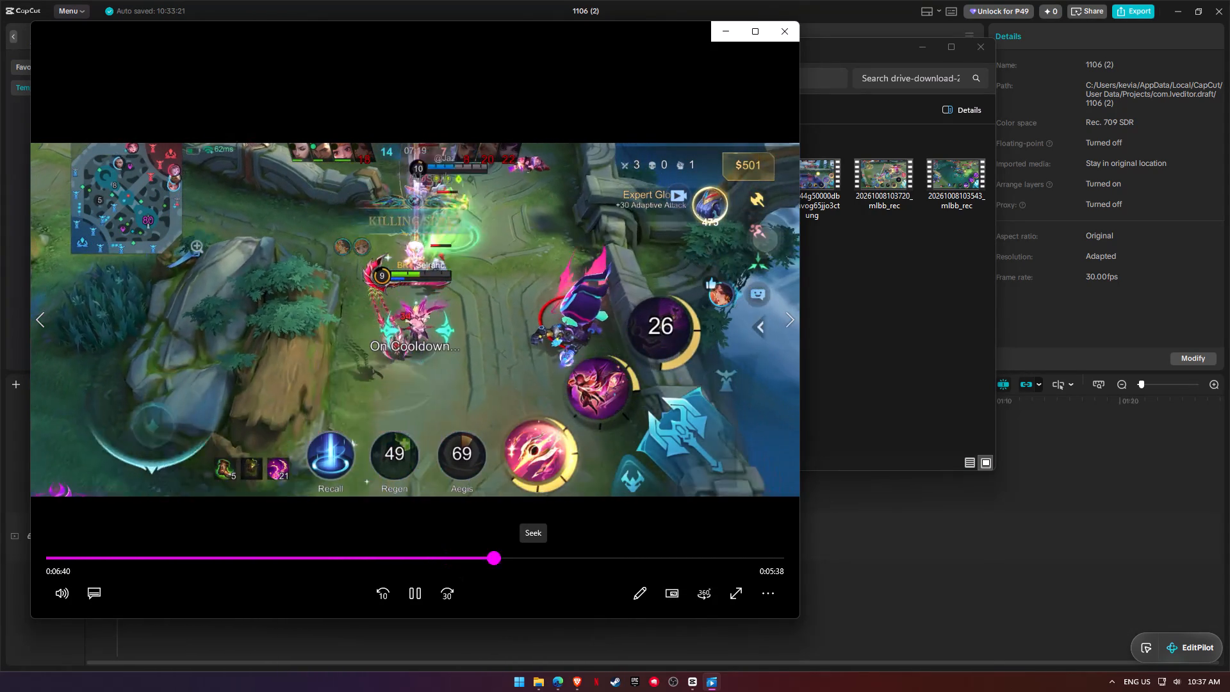
{"action": "left_click", "coordinate": [537, 555]}
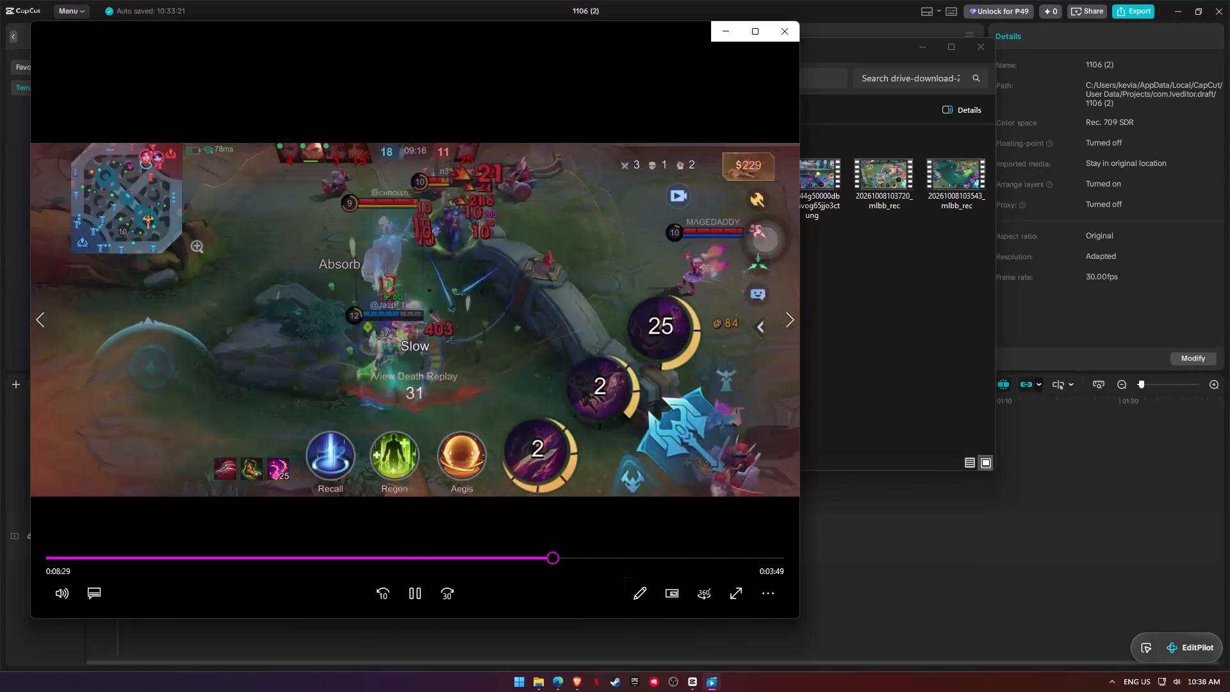
{"action": "left_click", "coordinate": [602, 555]}
{"action": "left_click", "coordinate": [631, 561]}
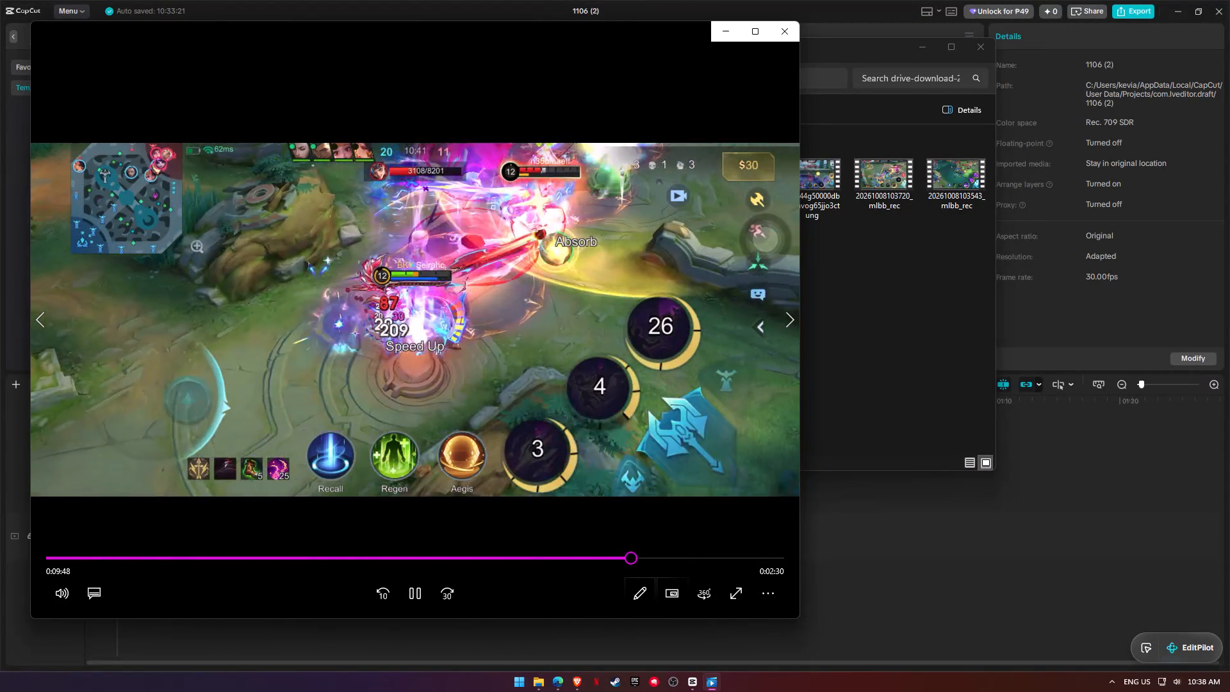
{"action": "left_click", "coordinate": [660, 561]}
{"action": "left_click", "coordinate": [685, 561]}
{"action": "left_click", "coordinate": [723, 559]}
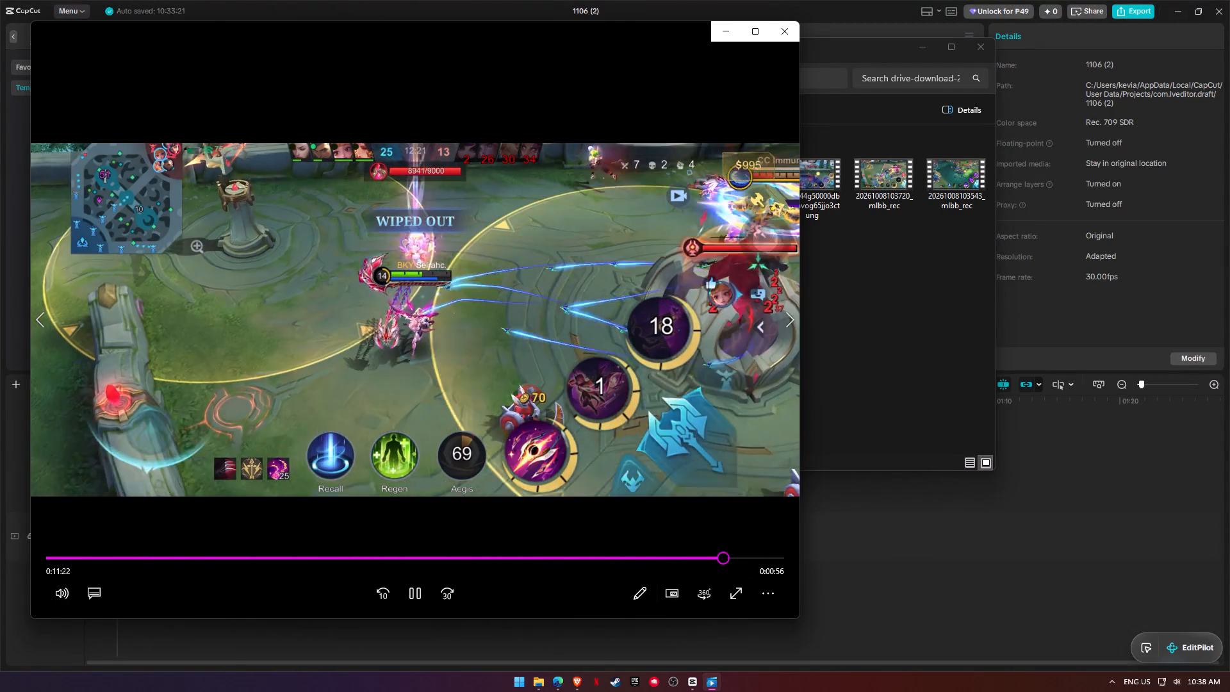
Replay the late team fight between about 10:59 and 11:23 to examine where the highlight starts and ends.
{"action": "left_click", "coordinate": [675, 559]}
{"action": "left_click", "coordinate": [691, 559]}
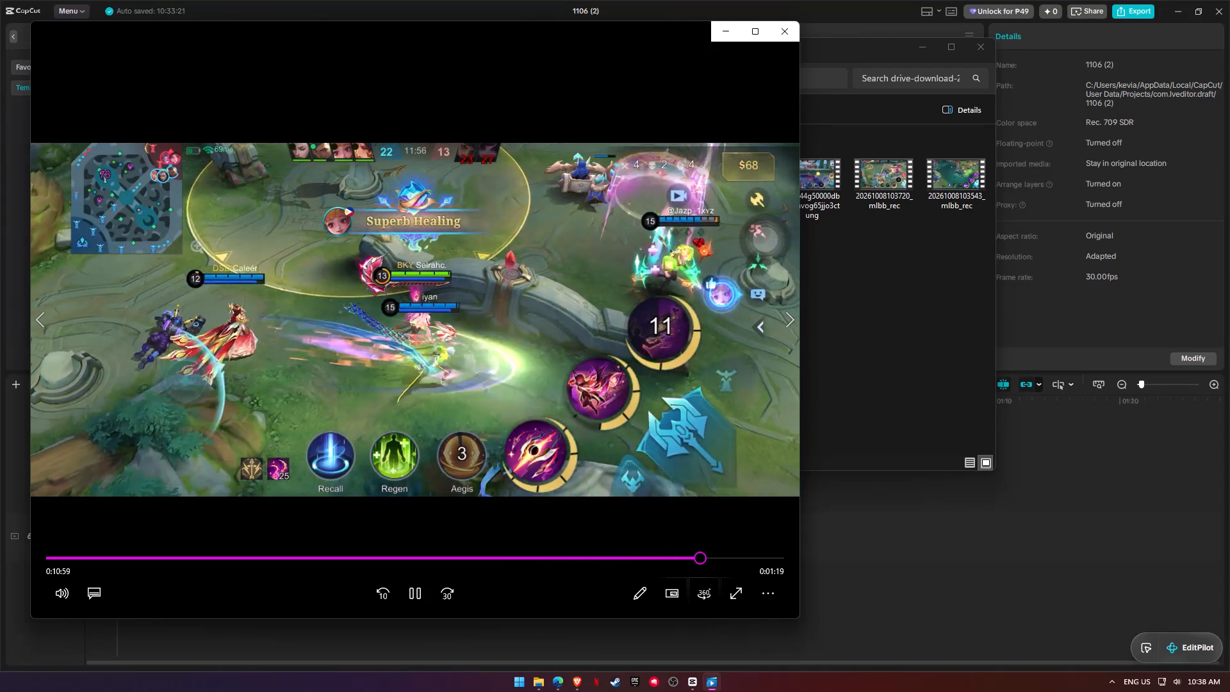
{"action": "left_click", "coordinate": [717, 561]}
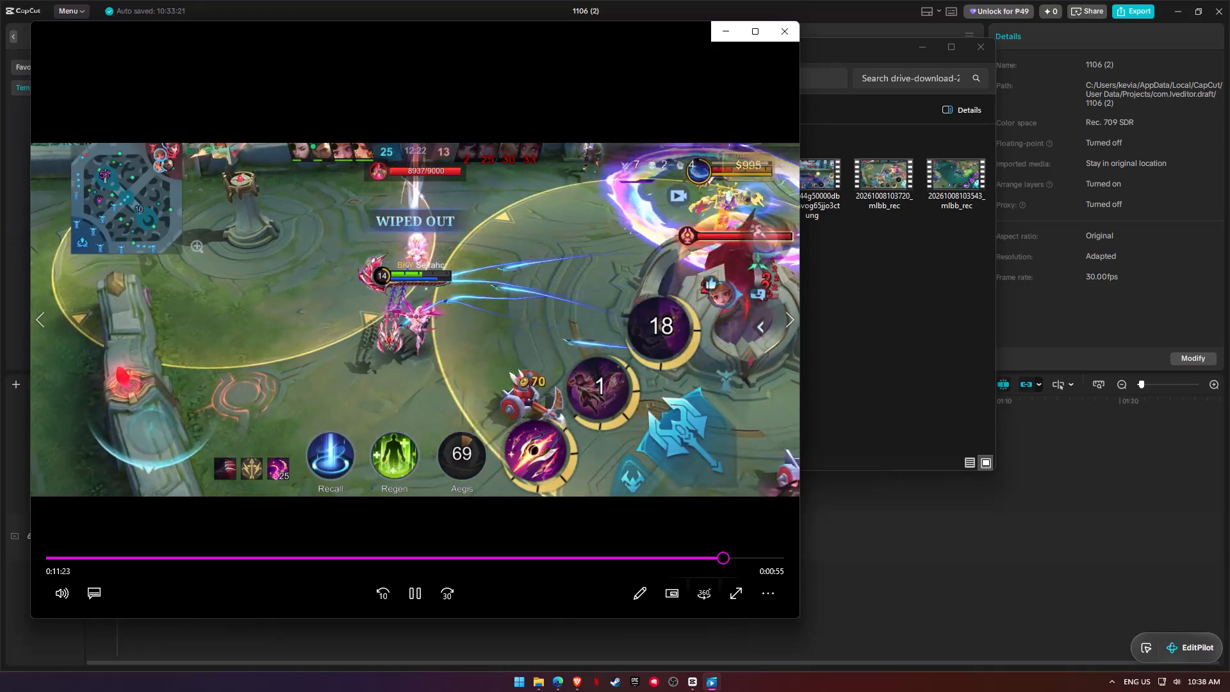
{"action": "left_click", "coordinate": [704, 554]}
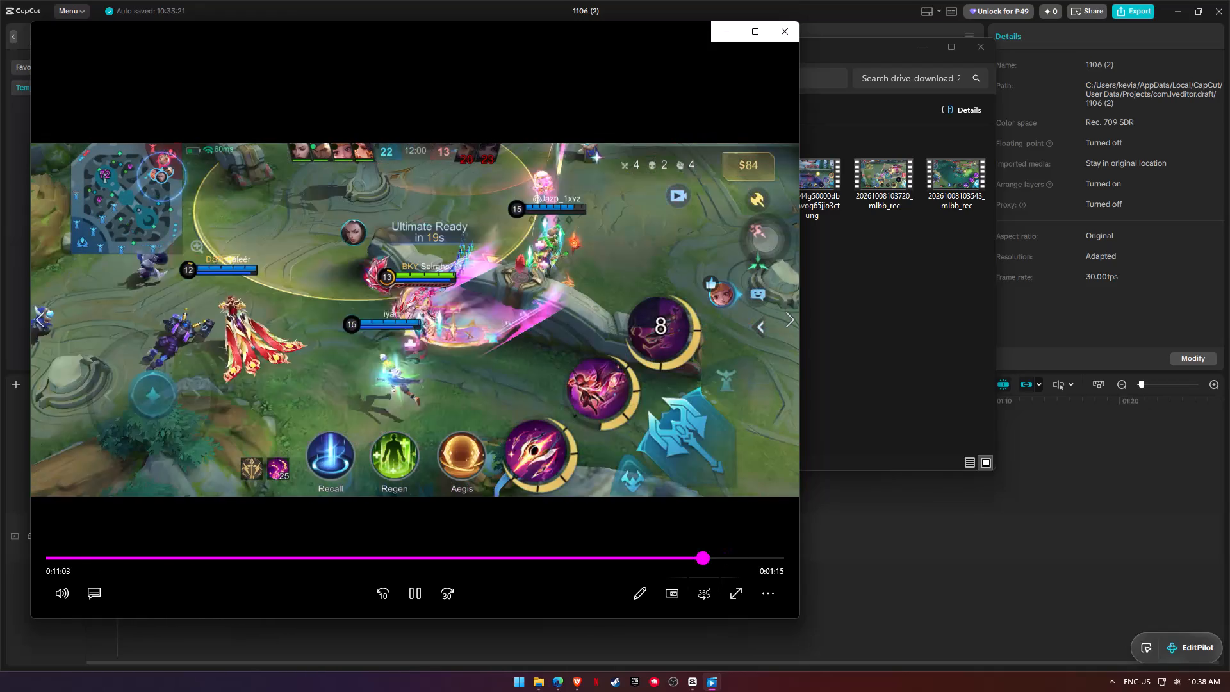
{"action": "left_click", "coordinate": [712, 557]}
{"action": "left_click_drag", "start_coordinate": [711, 557], "coordinate": [704, 557]}
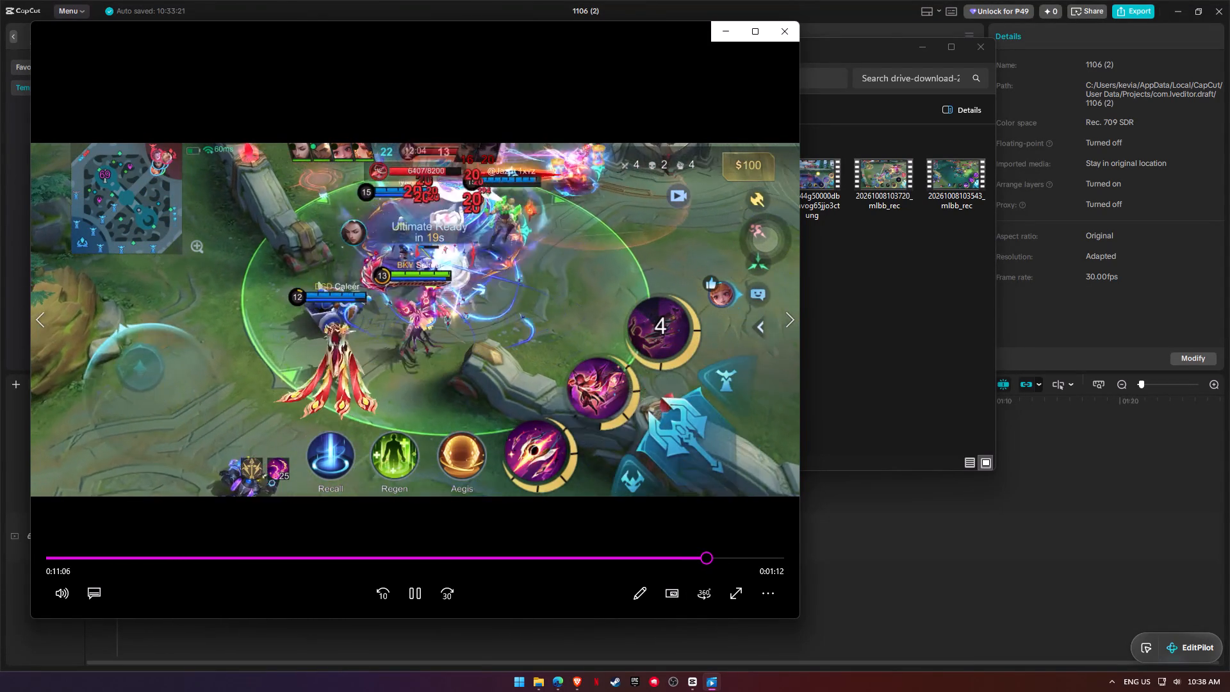
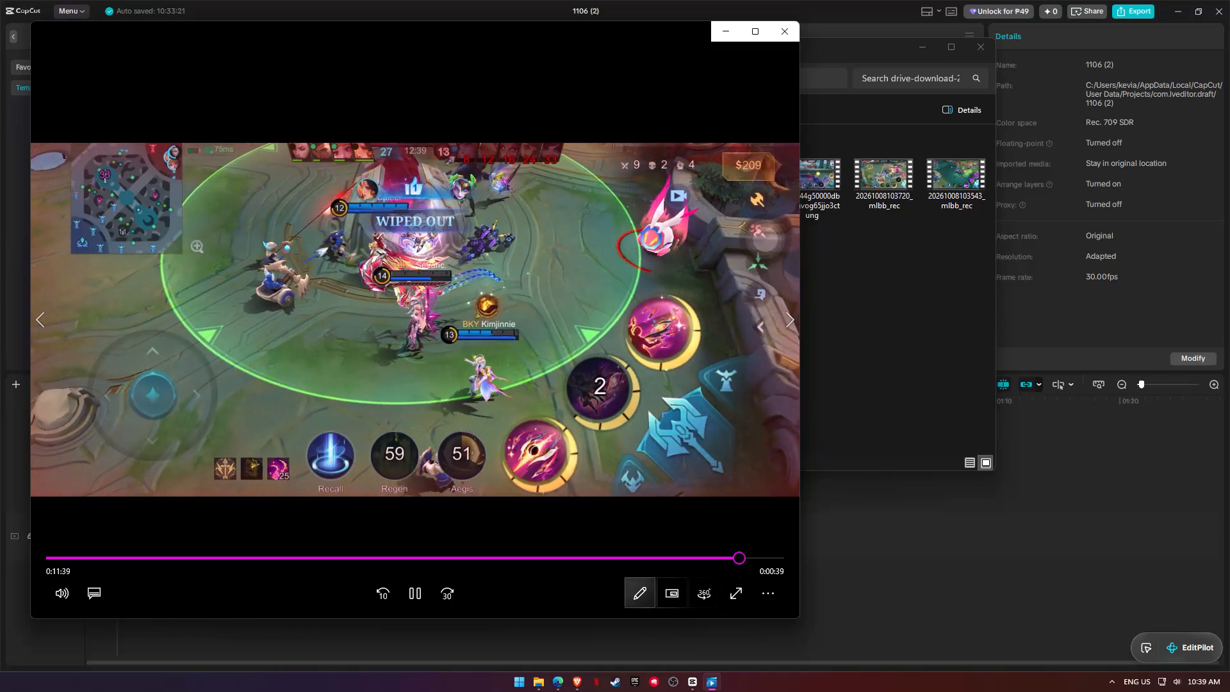
Trim the open gameplay recording so it starts at about 11:05, keeping everything through to its end.
{"action": "left_click", "coordinate": [653, 597]}
{"action": "left_click", "coordinate": [626, 511]}
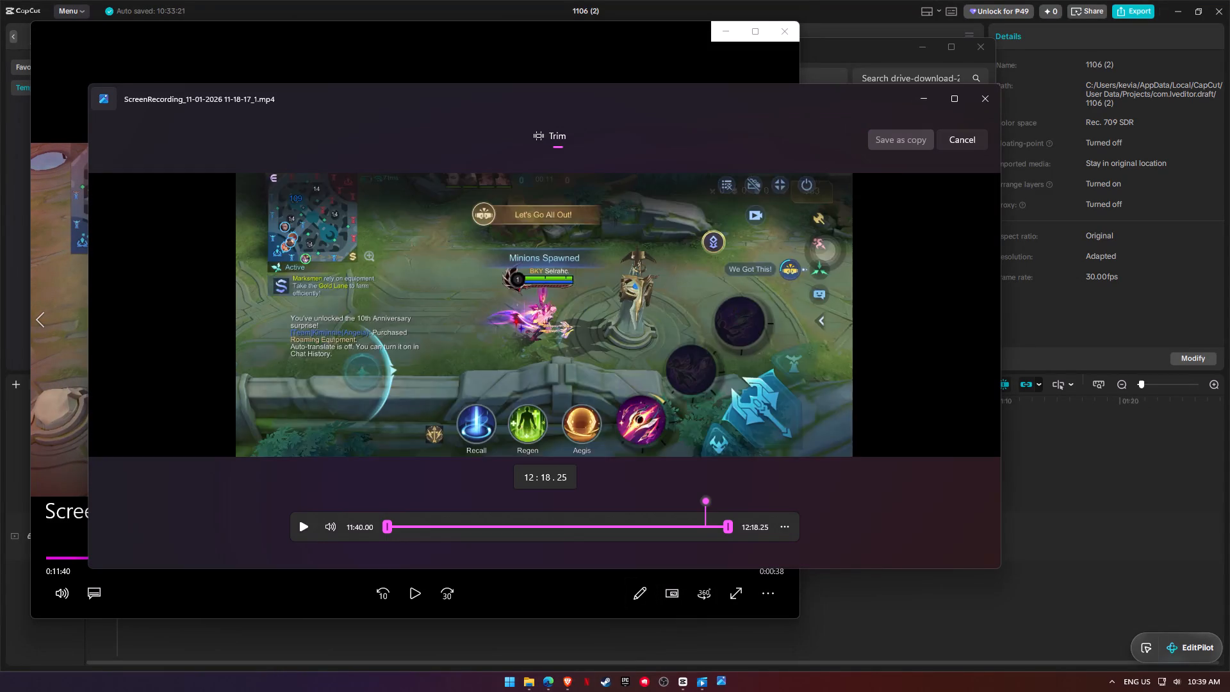
{"action": "left_click_drag", "start_coordinate": [383, 536], "coordinate": [577, 536]}
{"action": "left_click_drag", "start_coordinate": [385, 526], "coordinate": [683, 529]}
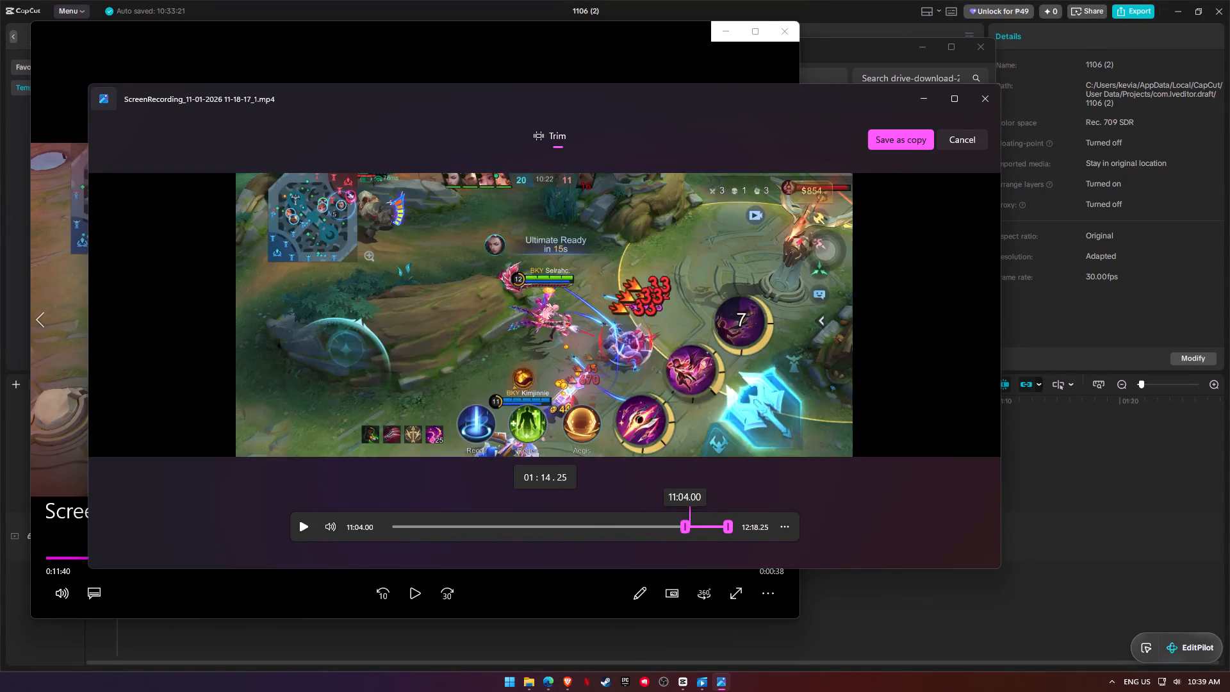
{"action": "left_click_drag", "start_coordinate": [683, 529], "coordinate": [691, 529]}
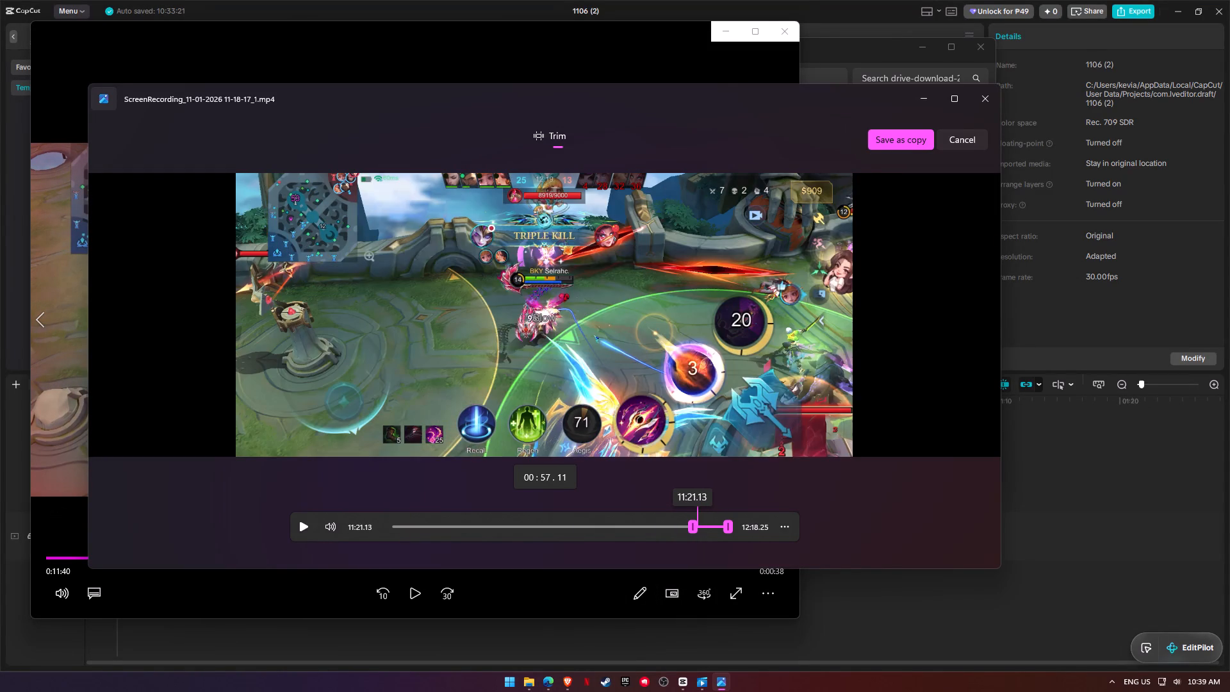
{"action": "left_click_drag", "start_coordinate": [691, 529], "coordinate": [684, 529]}
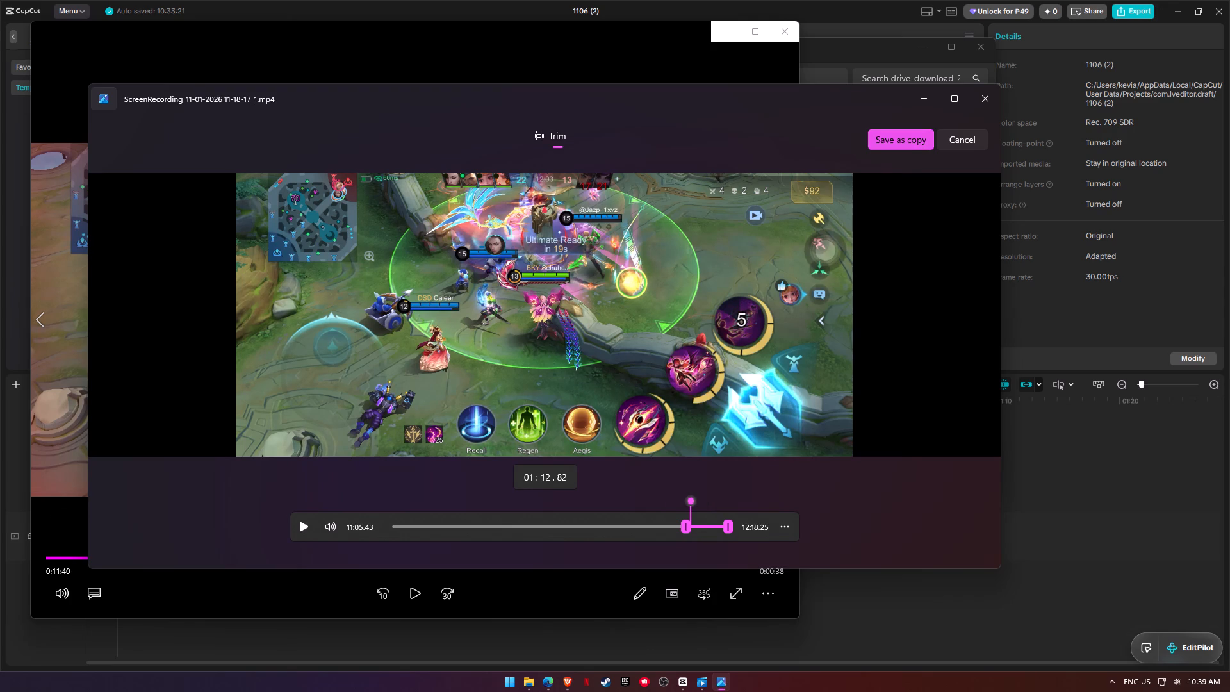
Save the trimmed recording as a copy named savagee in the trim folder.
{"action": "left_click", "coordinate": [907, 142]}
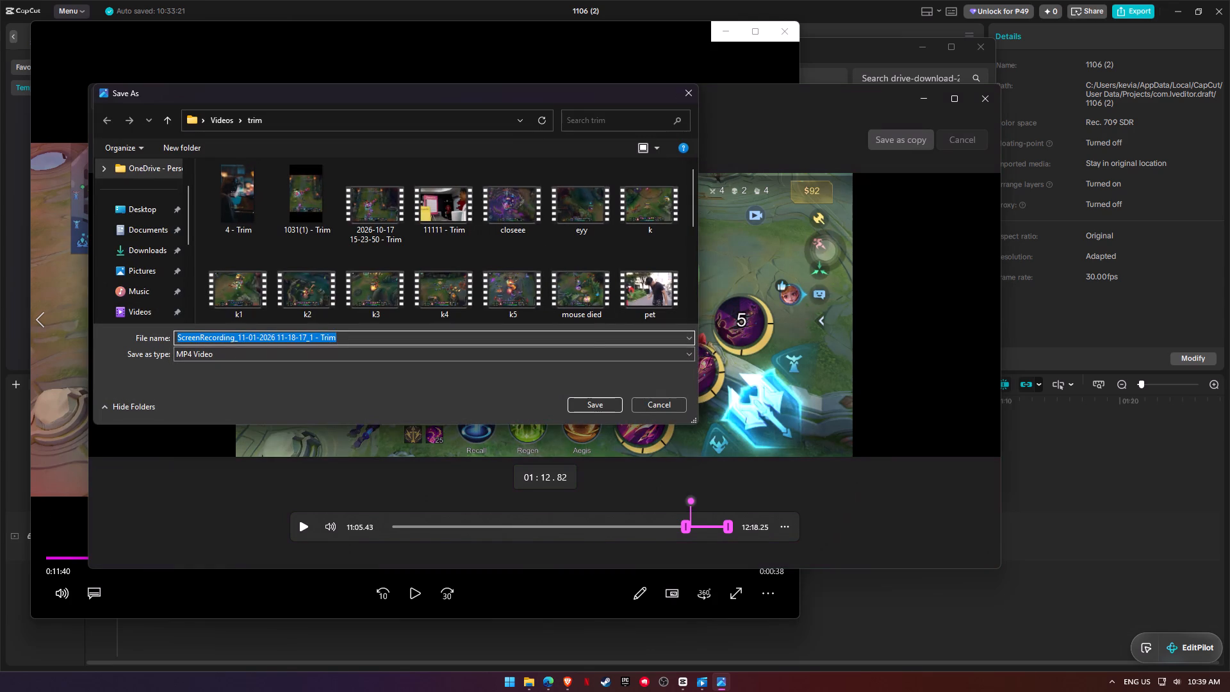
{"action": "type", "text": "savagee"}
{"action": "key", "text": "Return"}
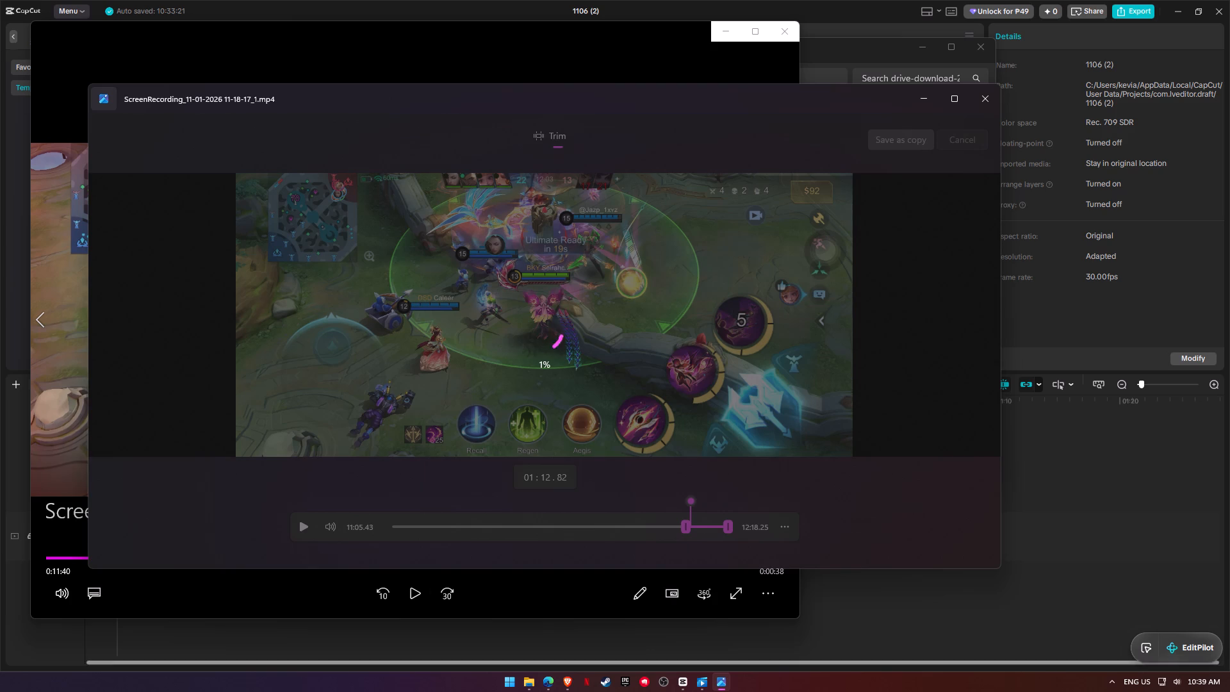
Switch to the next gameplay recording and skim it from about 4:06 to 10:09 for highlight fights.
{"action": "left_click", "coordinate": [554, 607]}
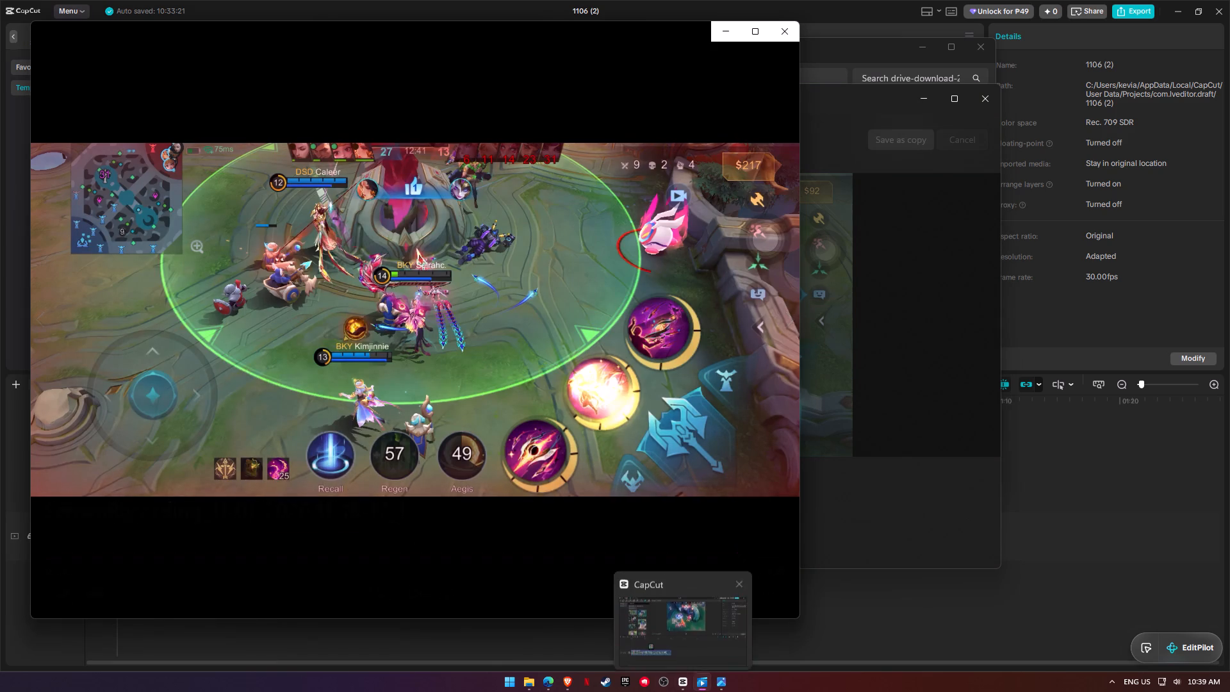
{"action": "left_click_drag", "start_coordinate": [773, 317], "coordinate": [783, 322]}
{"action": "left_click", "coordinate": [791, 324]}
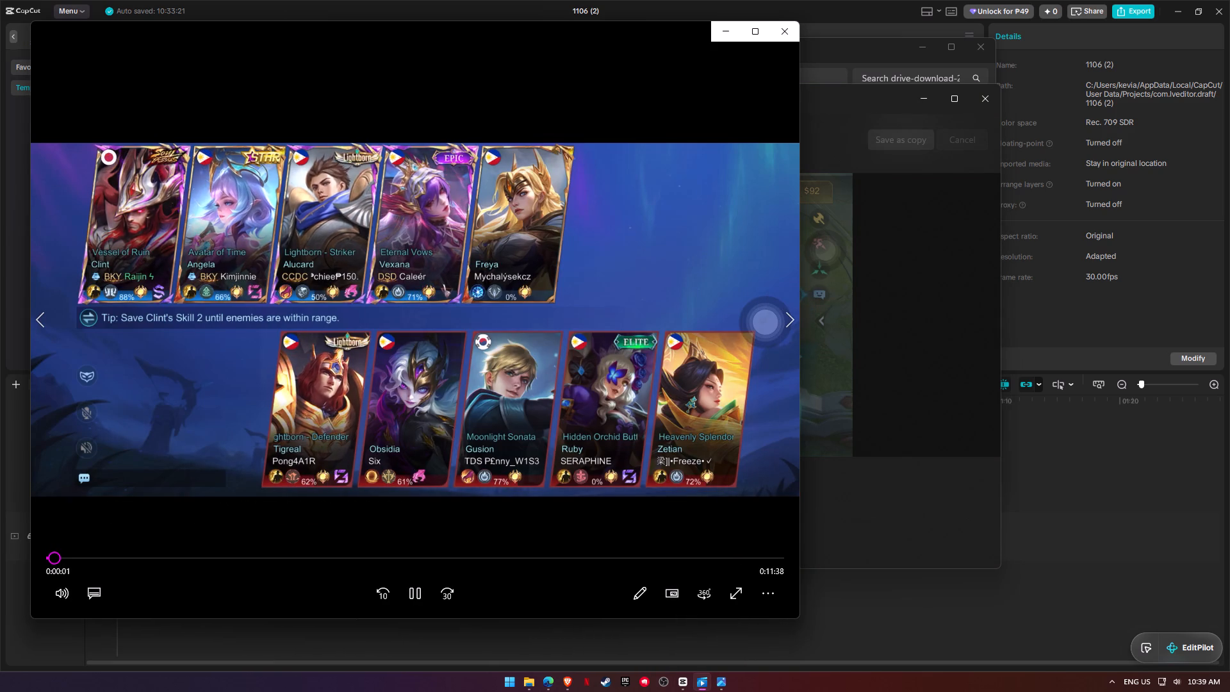
{"action": "left_click", "coordinate": [307, 559]}
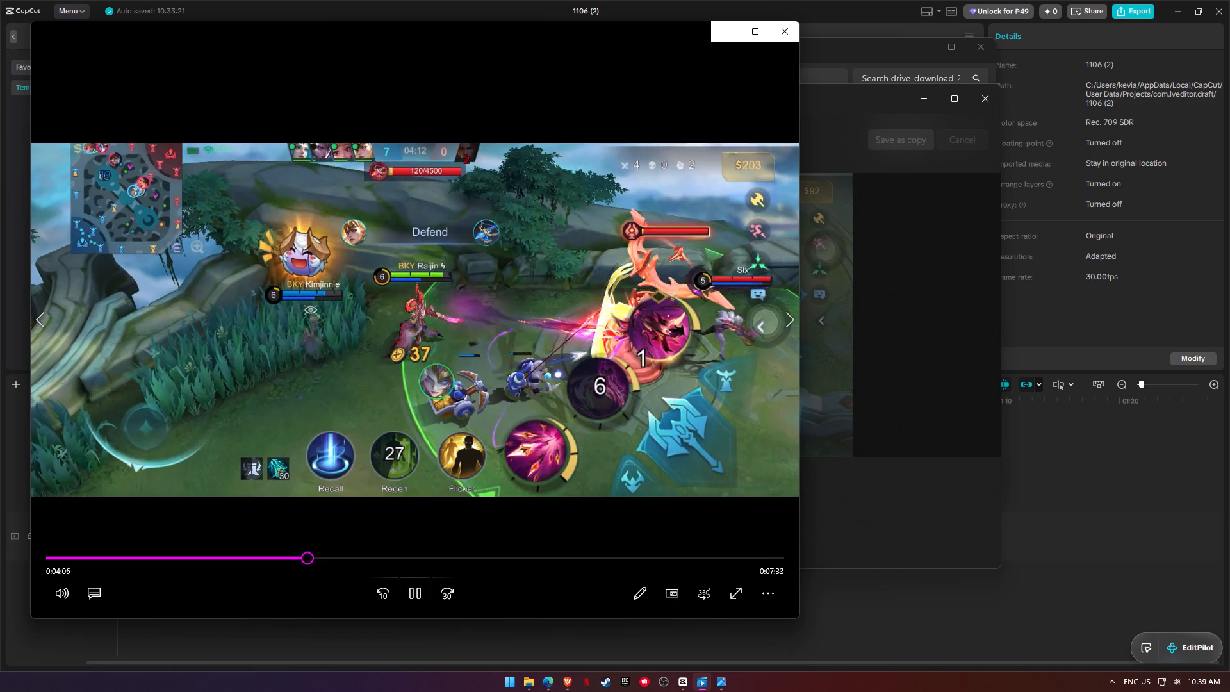
{"action": "left_click", "coordinate": [431, 563]}
{"action": "left_click", "coordinate": [596, 551]}
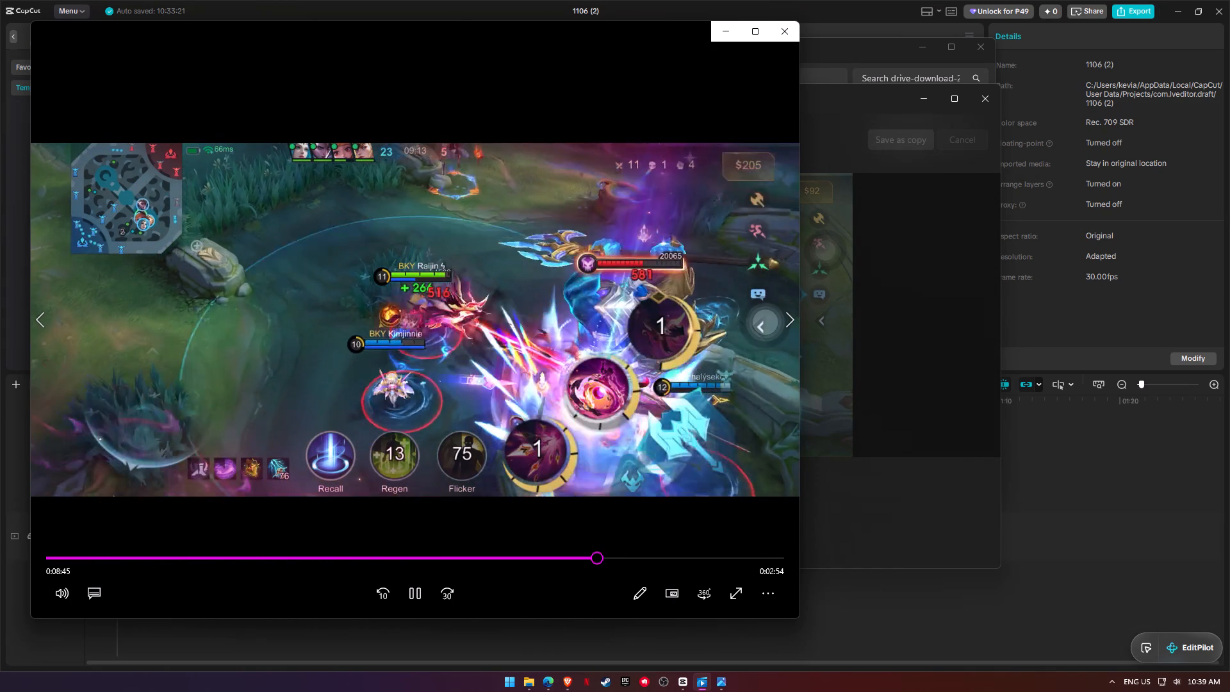
{"action": "left_click", "coordinate": [647, 555]}
{"action": "left_click", "coordinate": [570, 557]}
{"action": "left_click", "coordinate": [492, 559]}
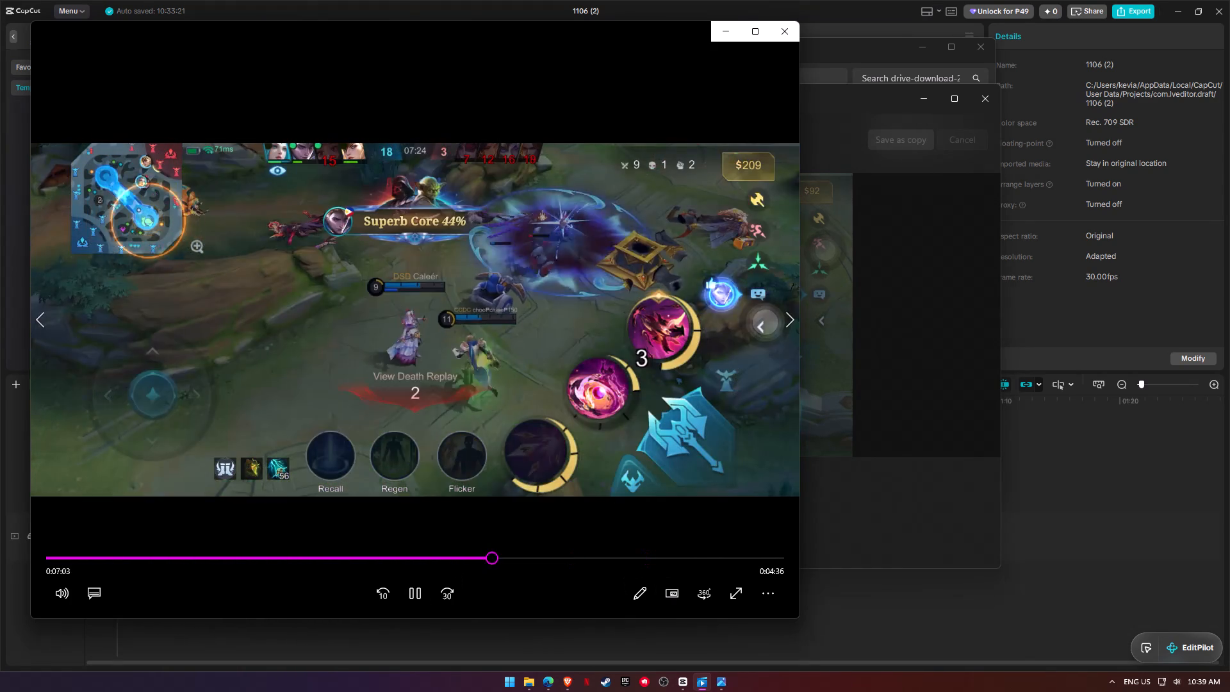
{"action": "left_click", "coordinate": [572, 561]}
{"action": "left_click", "coordinate": [648, 559]}
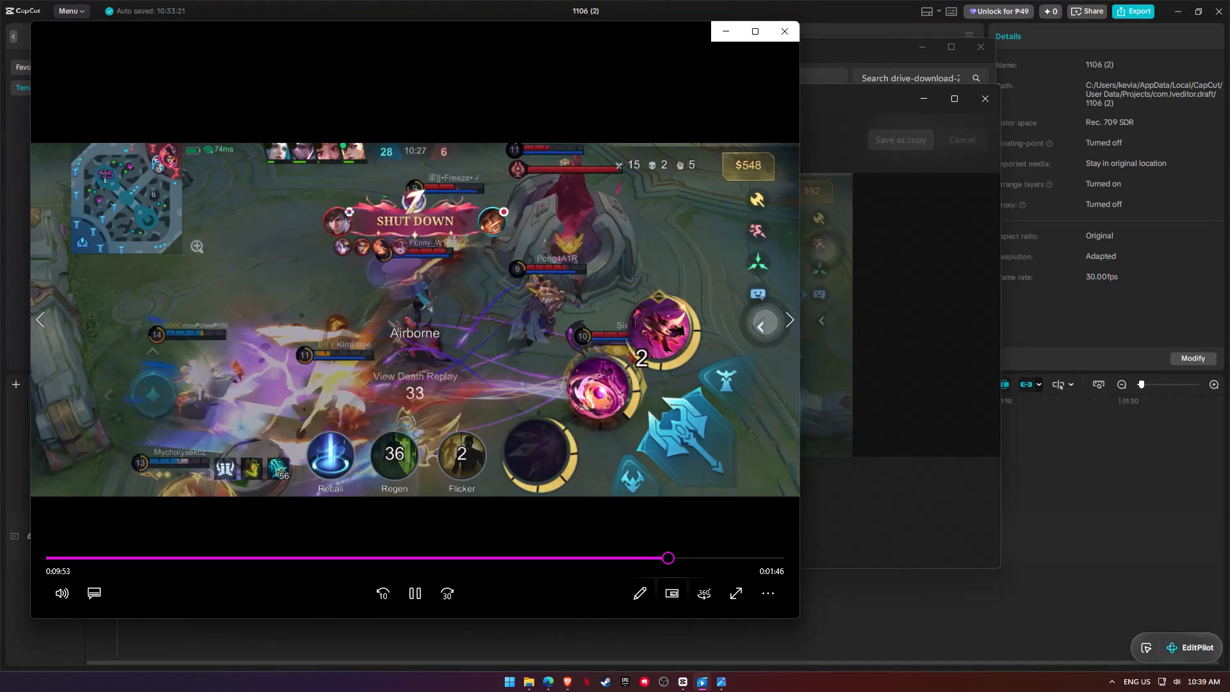
{"action": "left_click", "coordinate": [685, 561]}
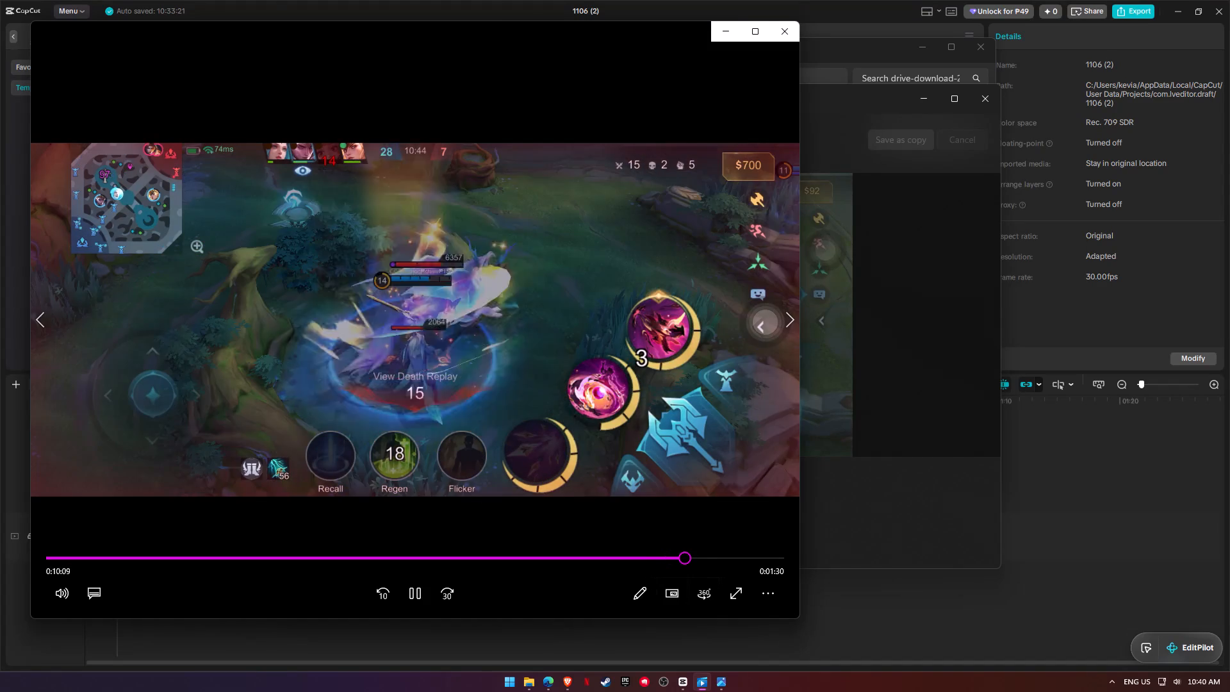
Skim the same recording backwards from about 7:51 to the four-minute mark to recheck the earlier fights.
{"action": "left_click", "coordinate": [529, 545]}
{"action": "left_click", "coordinate": [541, 553]}
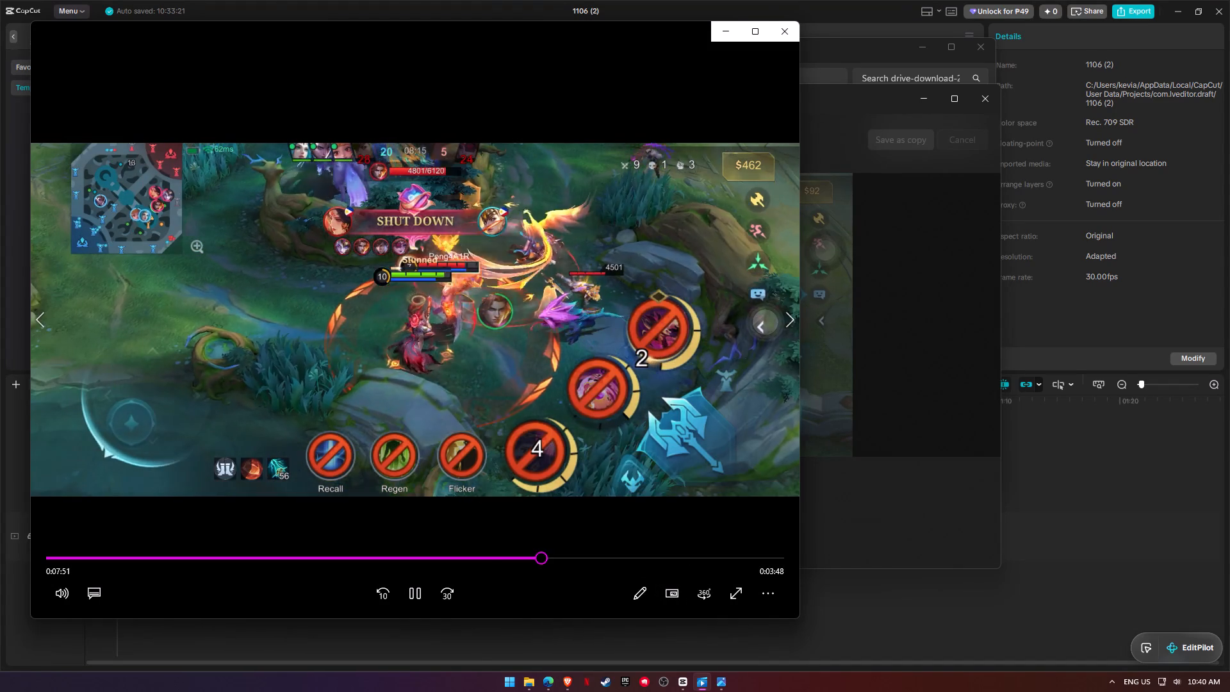
{"action": "left_click", "coordinate": [518, 555]}
{"action": "left_click", "coordinate": [460, 557]}
{"action": "left_click", "coordinate": [402, 557]}
{"action": "left_click", "coordinate": [364, 557]}
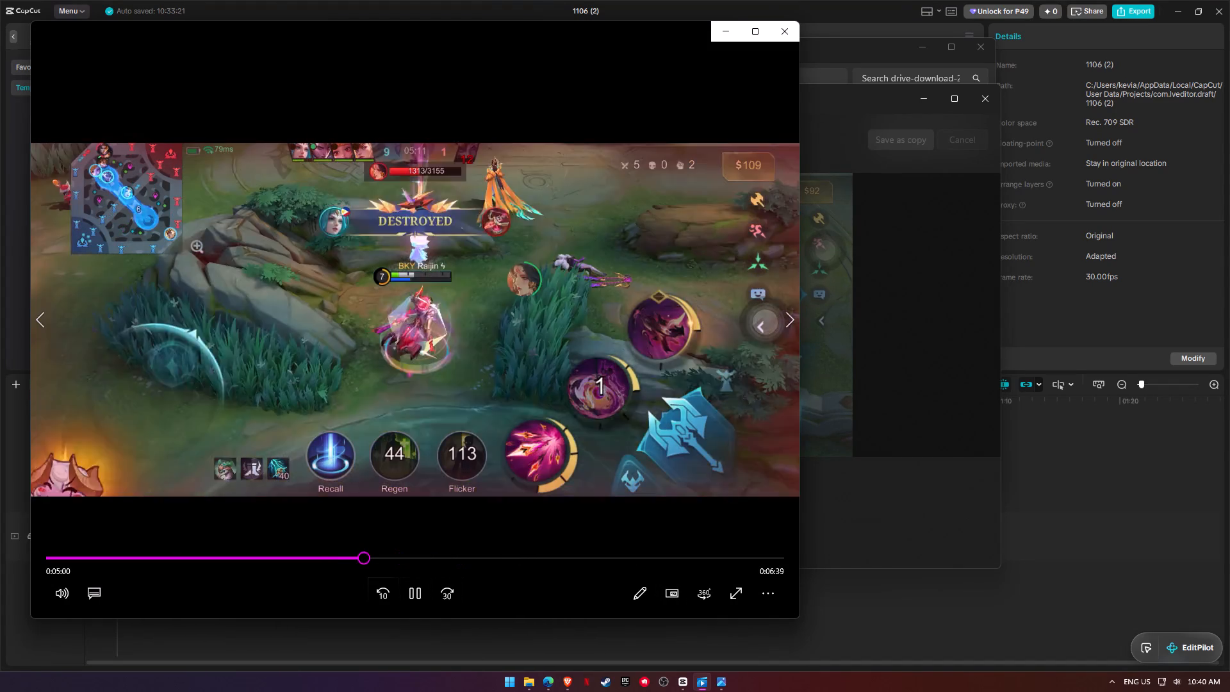
{"action": "left_click", "coordinate": [347, 557]}
{"action": "left_click", "coordinate": [306, 555]}
Examine the late fights near the enemy base, replaying the recording from about 10:31 onward.
{"action": "left_click", "coordinate": [648, 559]}
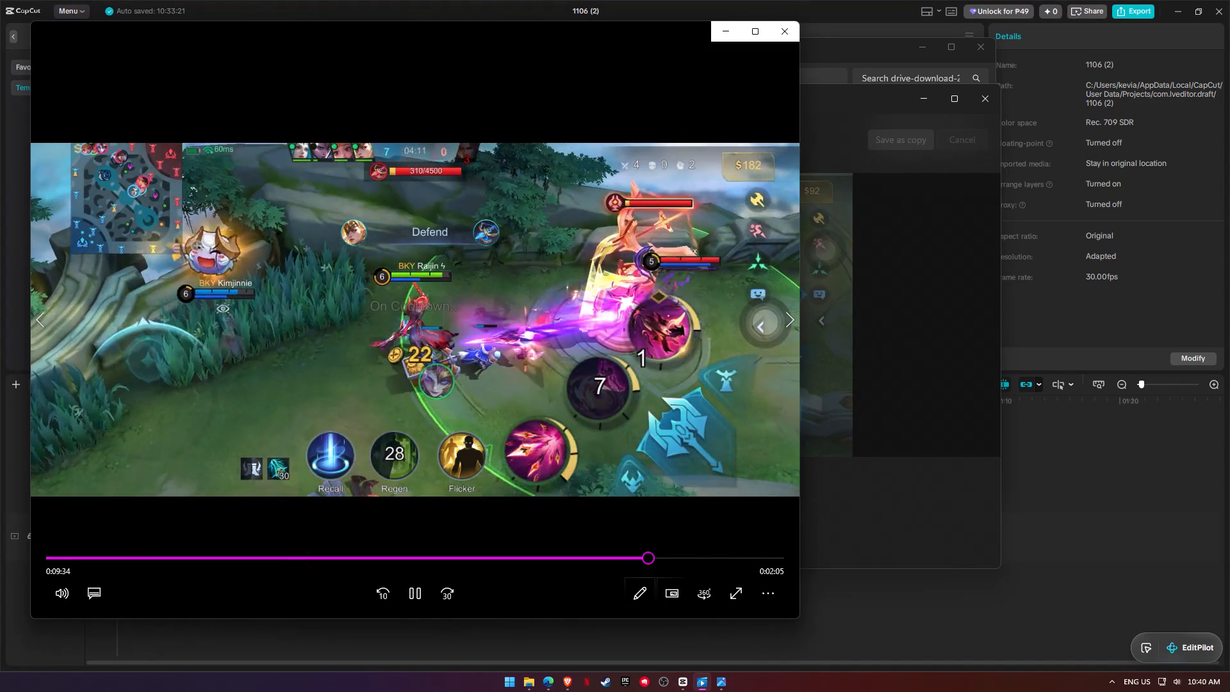
{"action": "left_click", "coordinate": [764, 561]}
{"action": "left_click", "coordinate": [735, 562]}
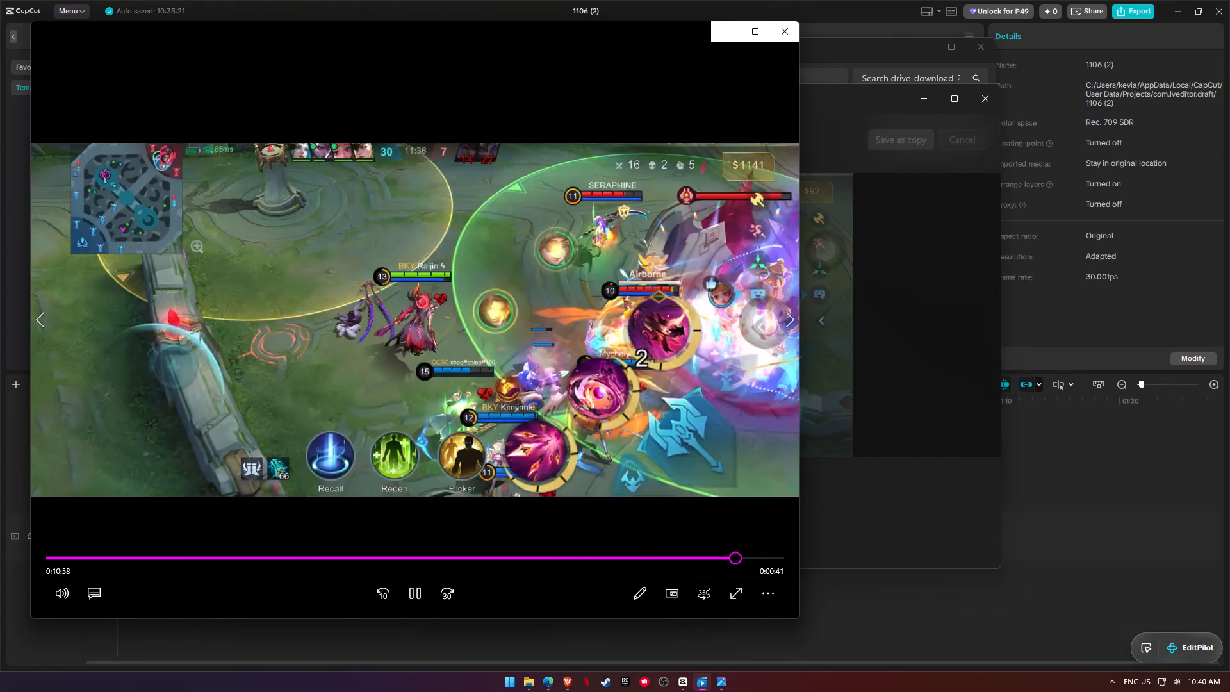
{"action": "left_click", "coordinate": [705, 558]}
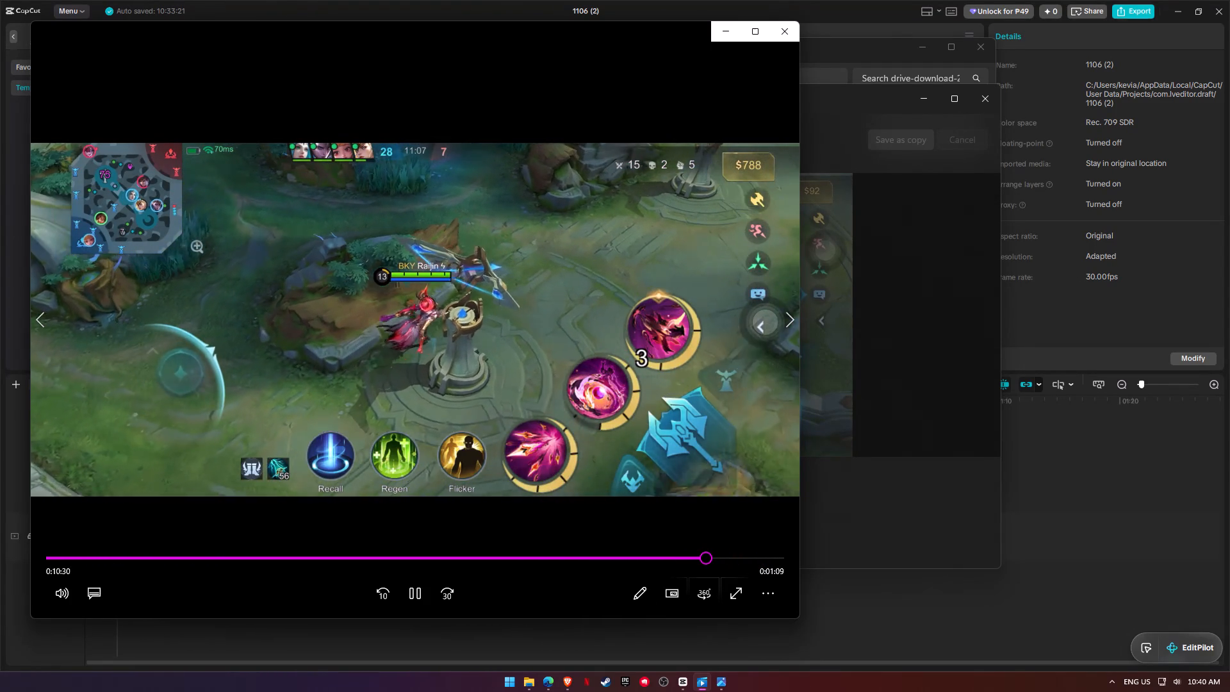
{"action": "left_click", "coordinate": [457, 605]}
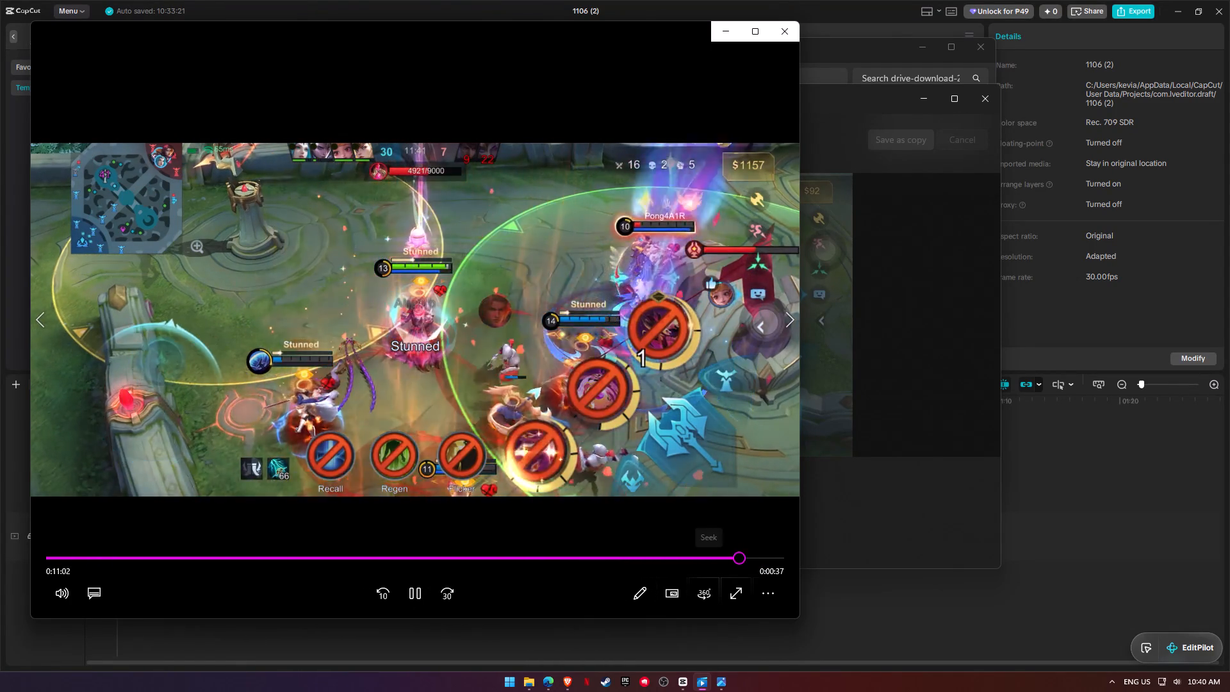
{"action": "left_click", "coordinate": [731, 561]}
{"action": "left_click", "coordinate": [724, 558]}
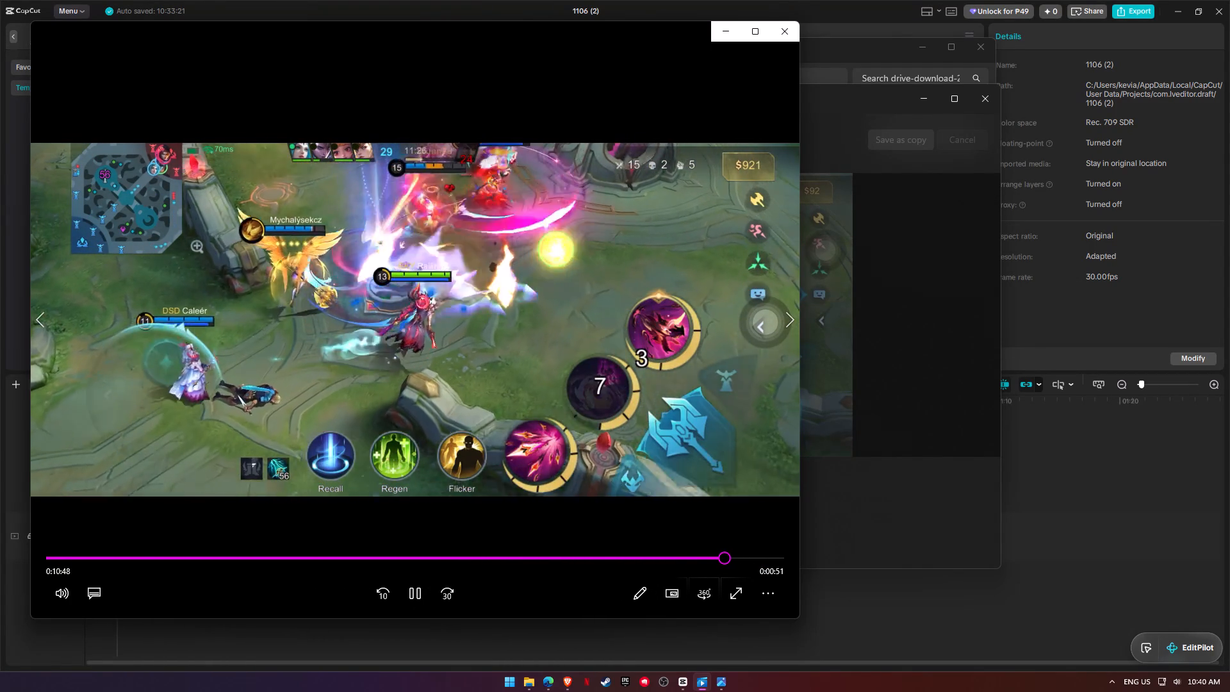
{"action": "left_click", "coordinate": [707, 554]}
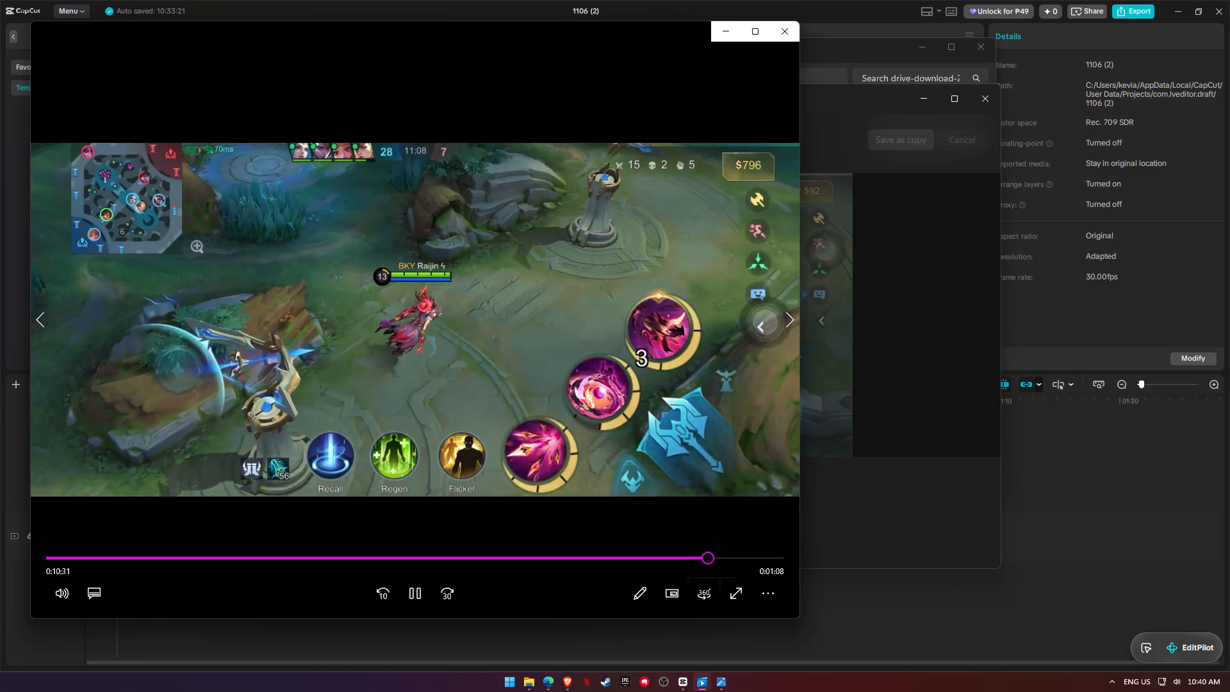
{"action": "left_click", "coordinate": [709, 554]}
{"action": "left_click", "coordinate": [712, 554]}
{"action": "left_click", "coordinate": [717, 554]}
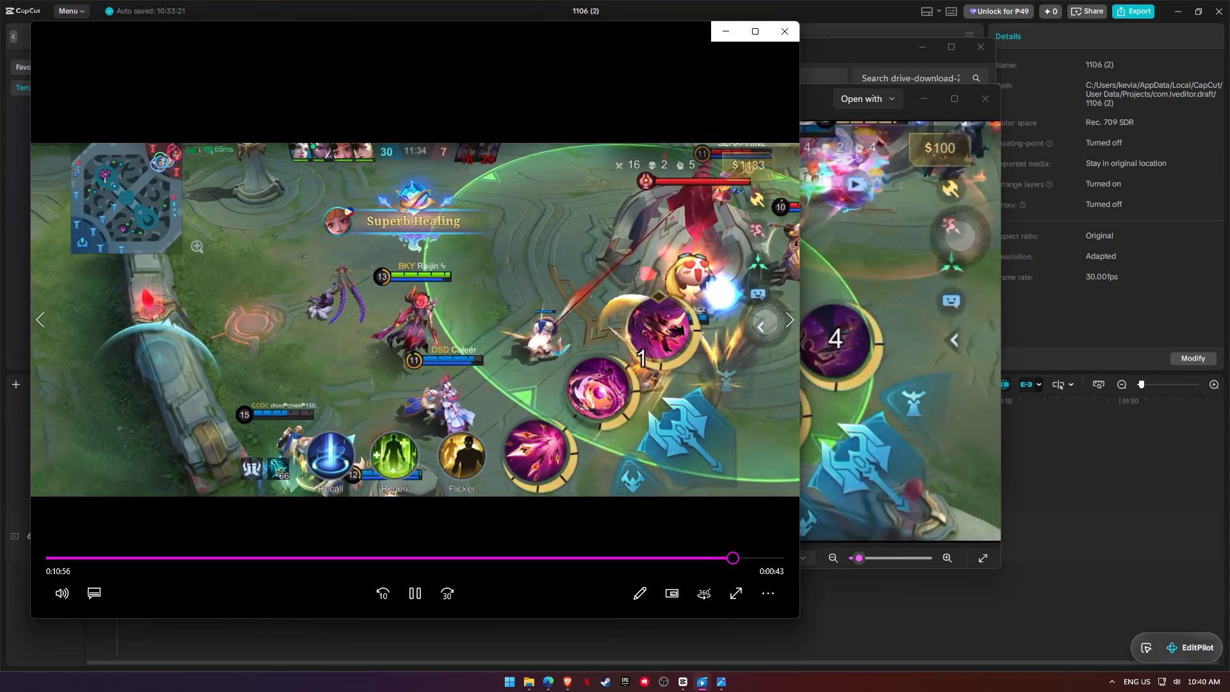
Close the trimmed clip's preview and the gameplay recording's player.
{"action": "left_click", "coordinate": [956, 158]}
{"action": "left_click", "coordinate": [985, 94]}
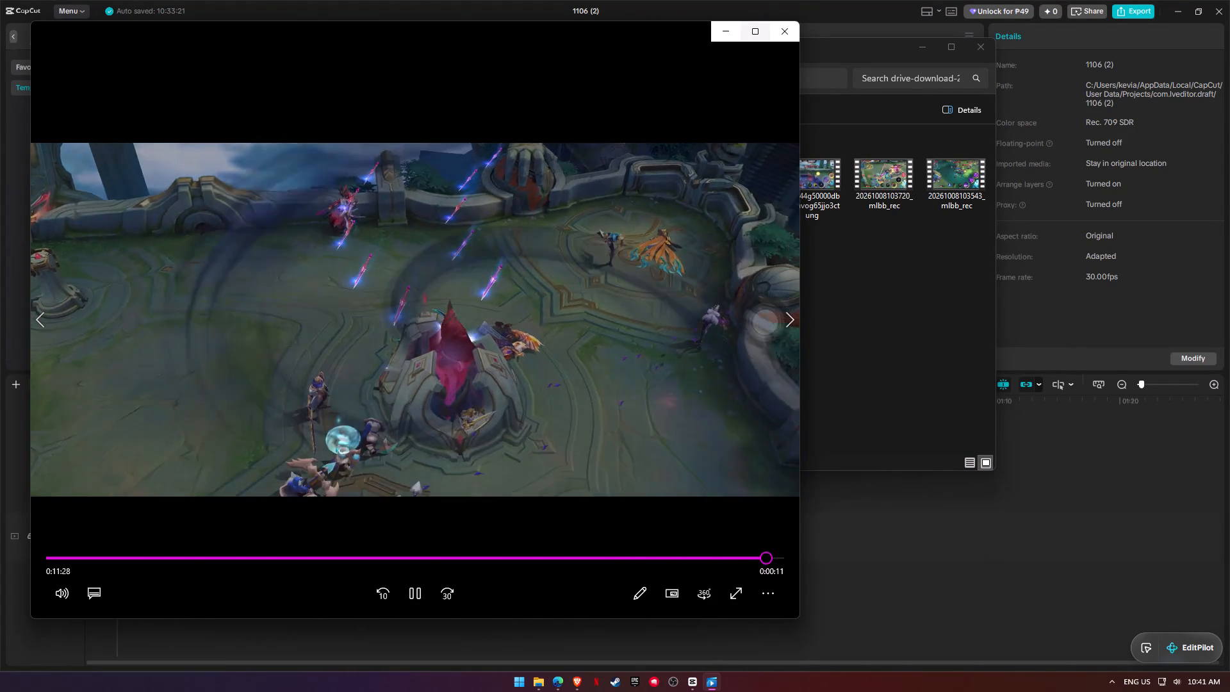
{"action": "left_click", "coordinate": [780, 30]}
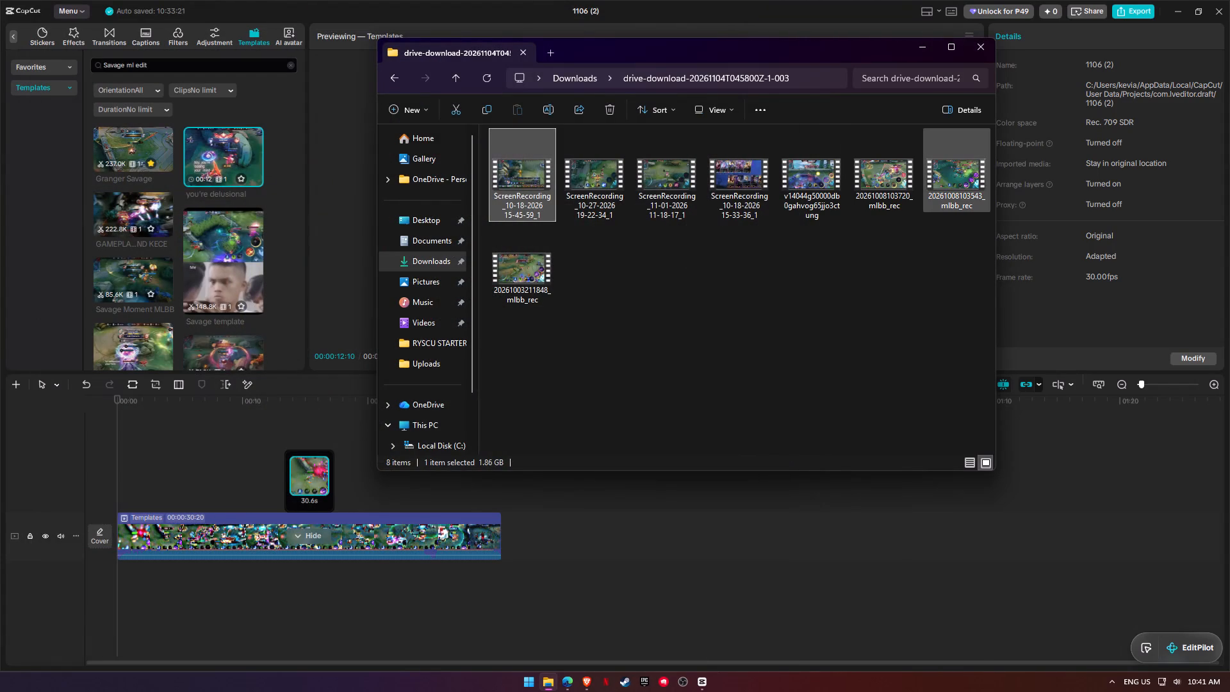
{"action": "double_click", "coordinate": [941, 179]}
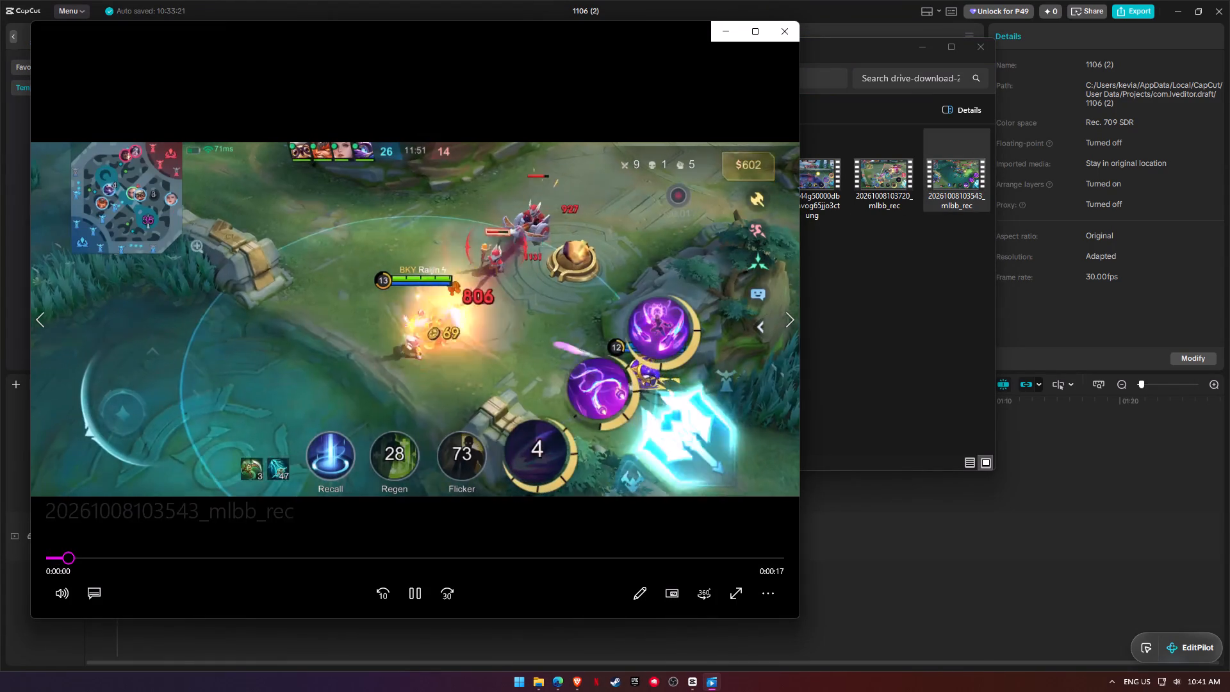
{"action": "double_click", "coordinate": [890, 188]}
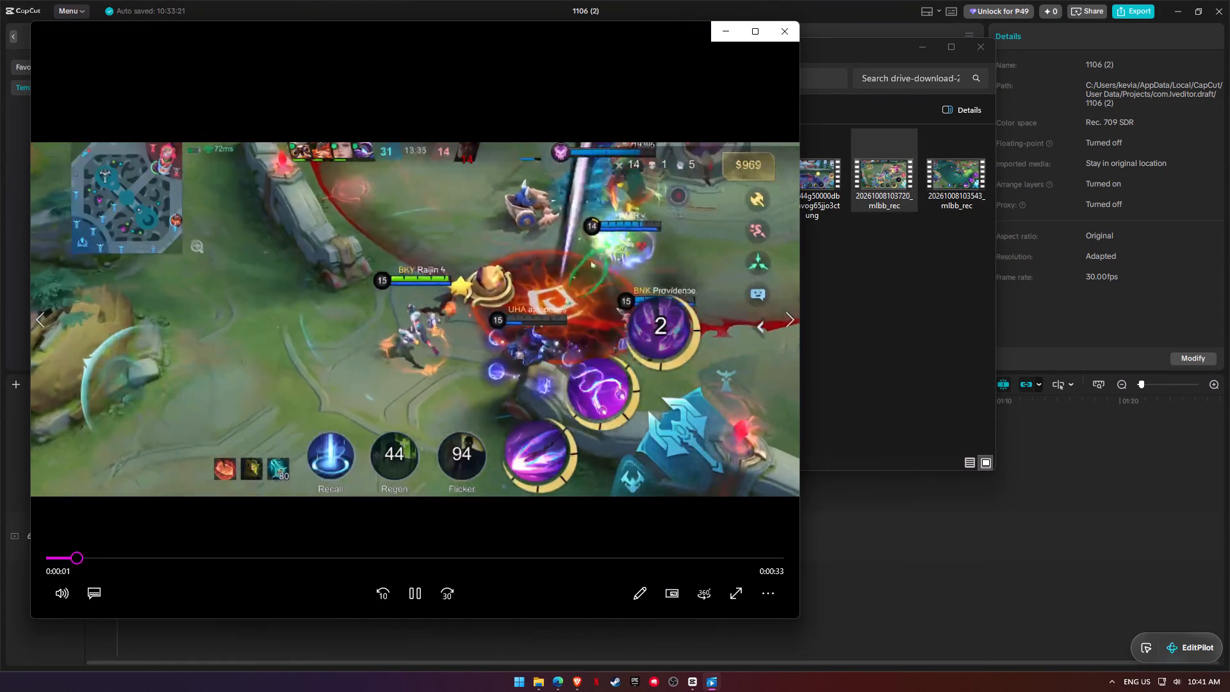
{"action": "left_click", "coordinate": [37, 323]}
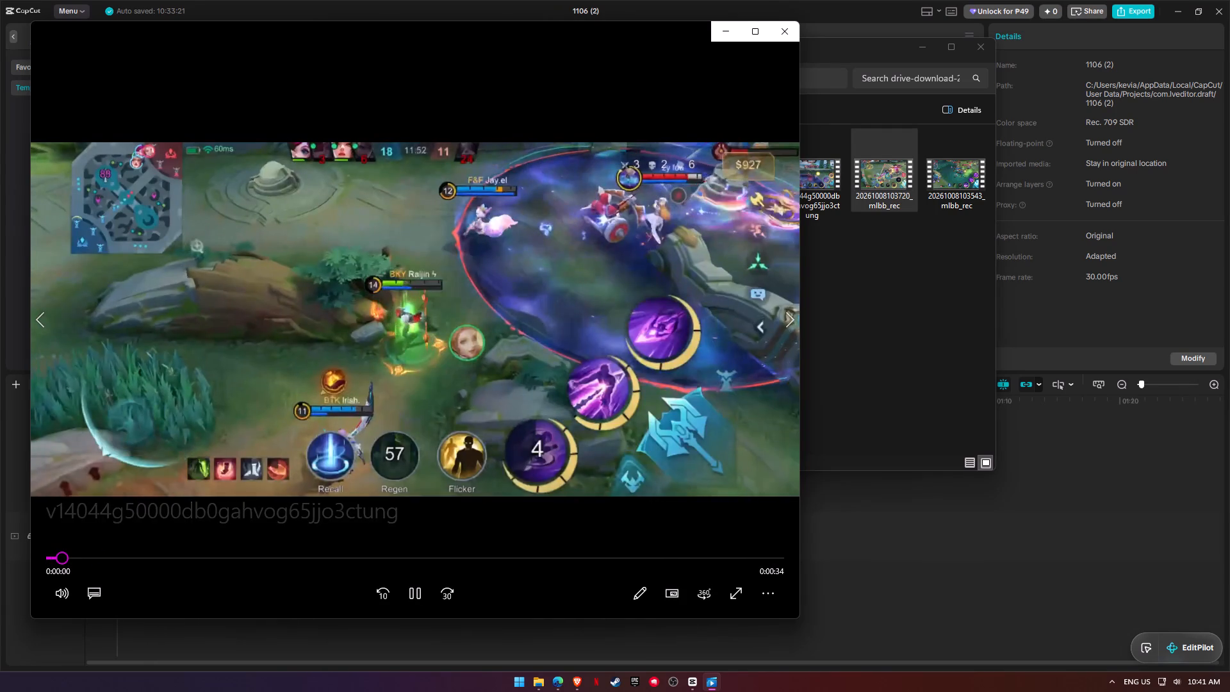
{"action": "left_click", "coordinate": [17, 310]}
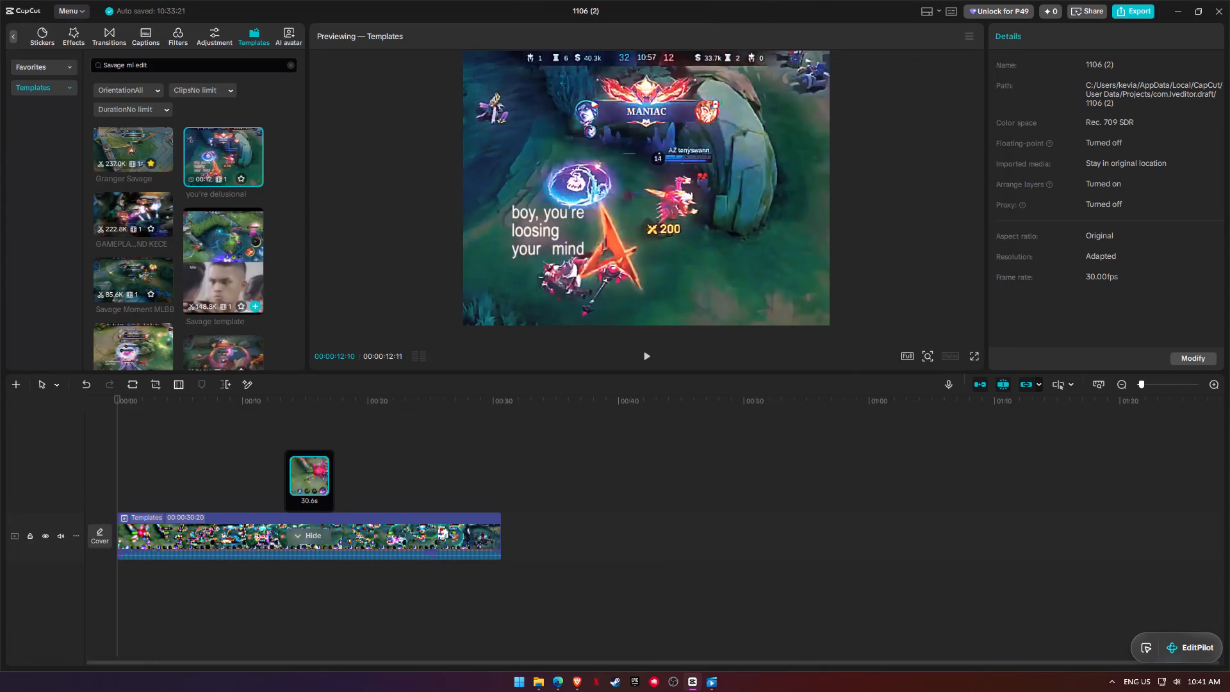
{"action": "key", "text": "alt+Tab"}
{"action": "left_click", "coordinate": [42, 320]}
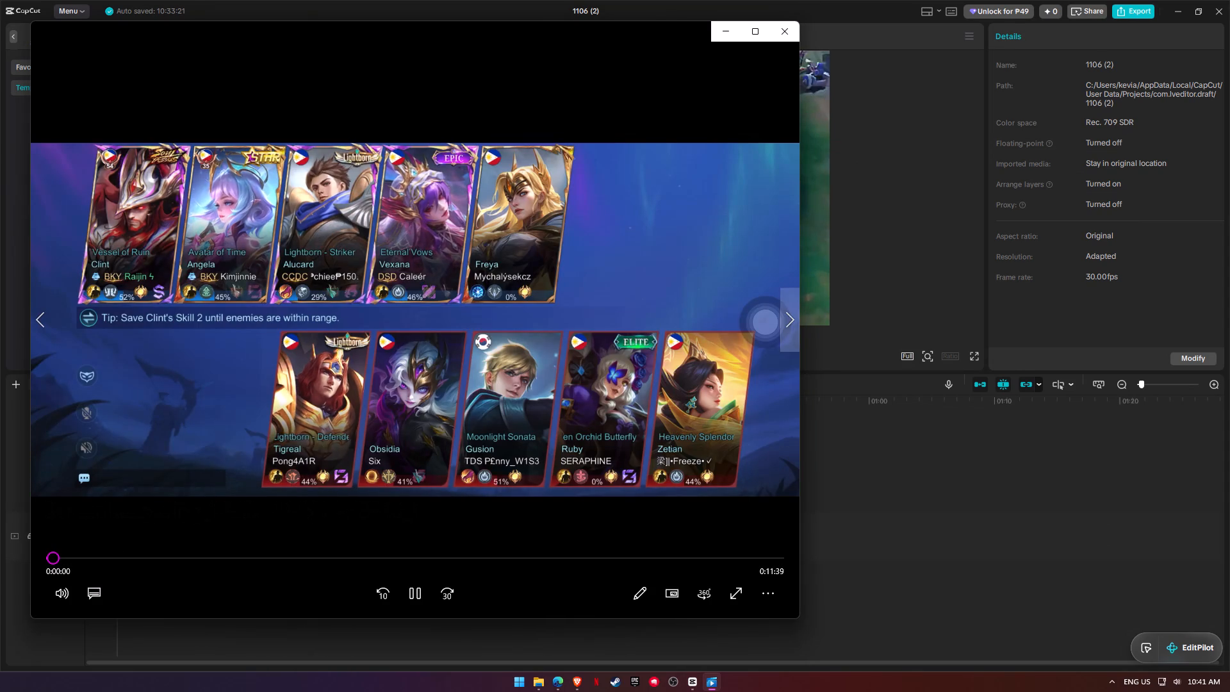
{"action": "left_click", "coordinate": [799, 329]}
{"action": "left_click", "coordinate": [790, 323]}
{"action": "left_click", "coordinate": [790, 323]}
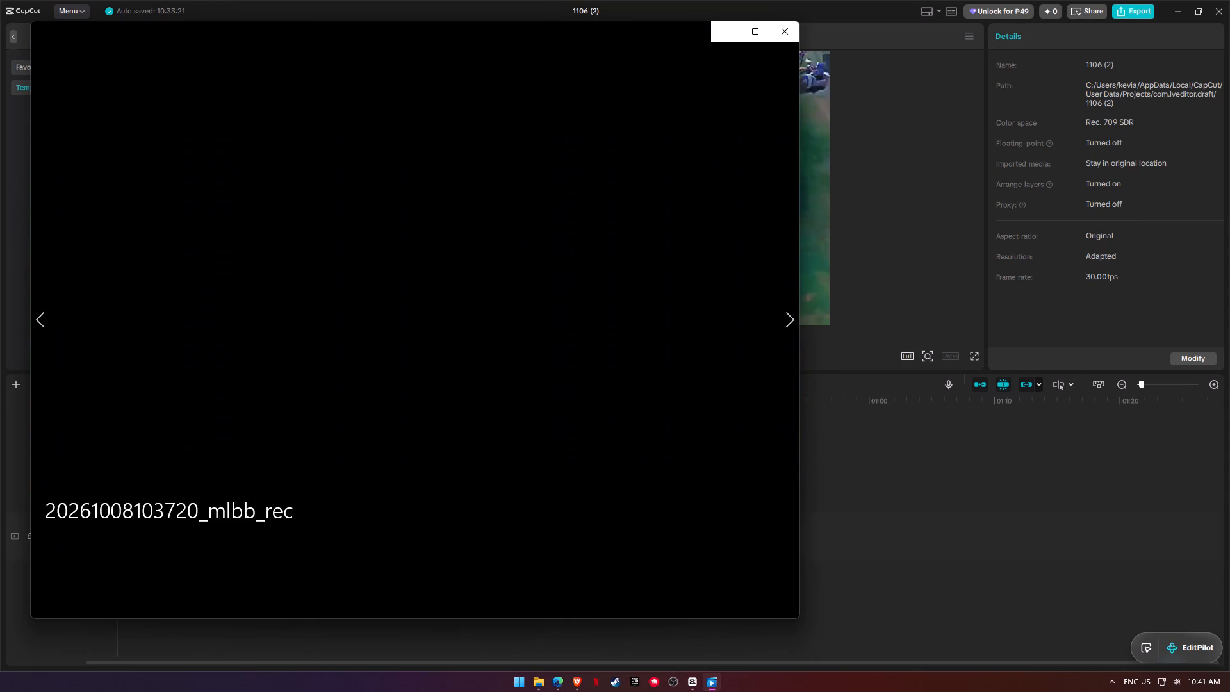
{"action": "left_click", "coordinate": [790, 323]}
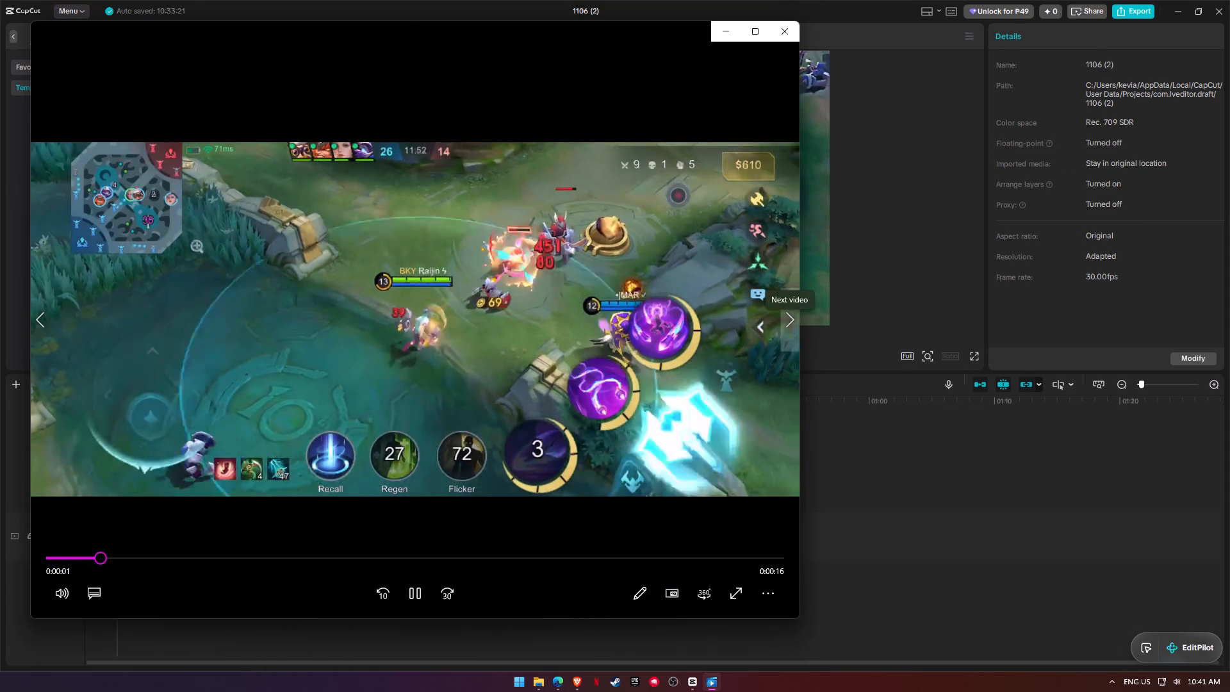
Skim the neighbouring gameplay recordings for highlight fights, following the 1:22 one to the enemy base push, and close the player.
{"action": "left_click", "coordinate": [790, 323]}
{"action": "left_click", "coordinate": [790, 323]}
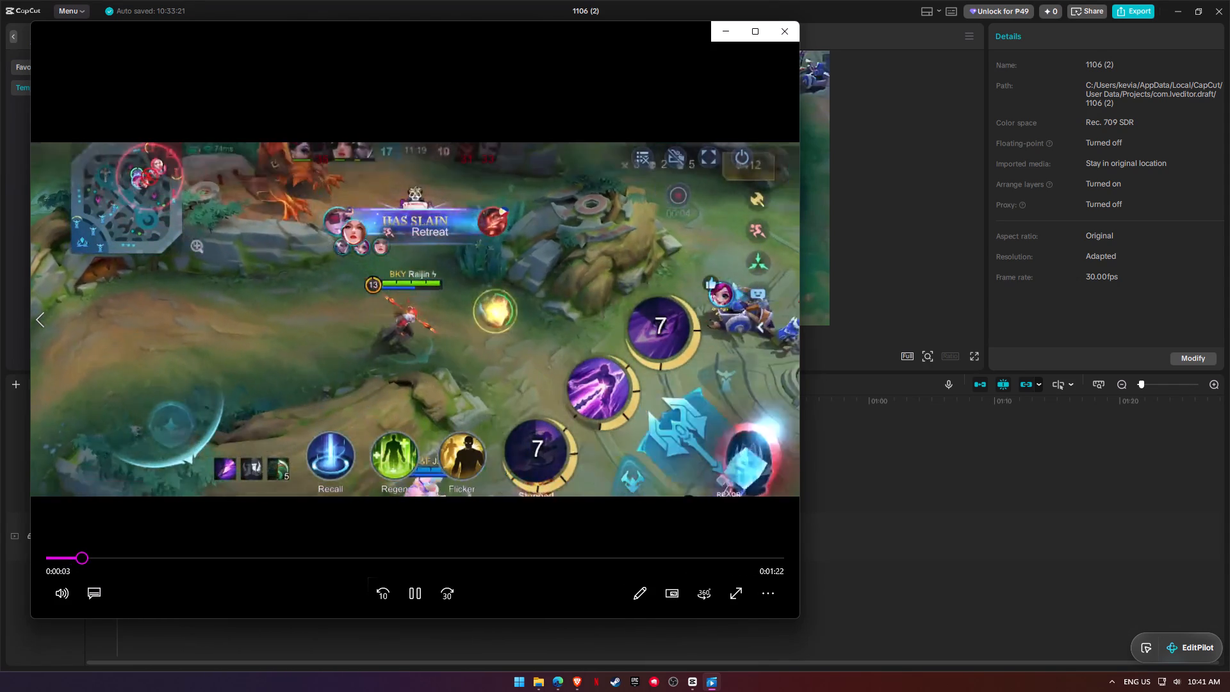
{"action": "left_click", "coordinate": [338, 557]}
{"action": "left_click", "coordinate": [428, 557]}
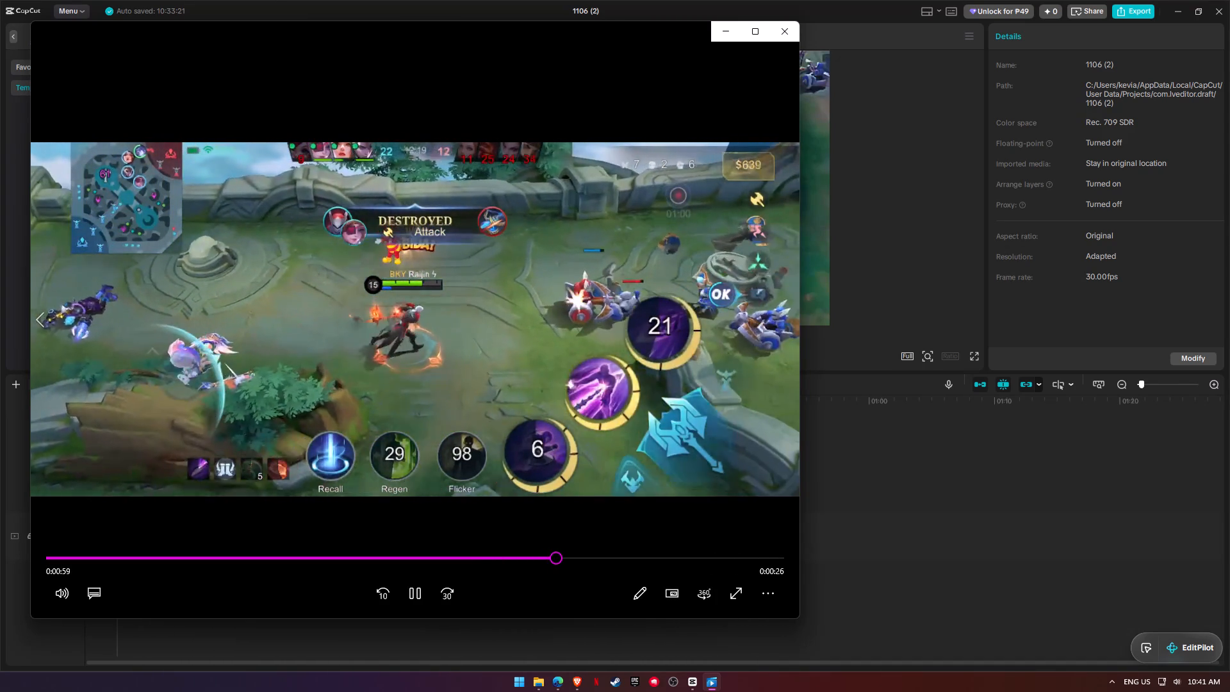
{"action": "left_click", "coordinate": [572, 543]}
{"action": "left_click", "coordinate": [594, 557]}
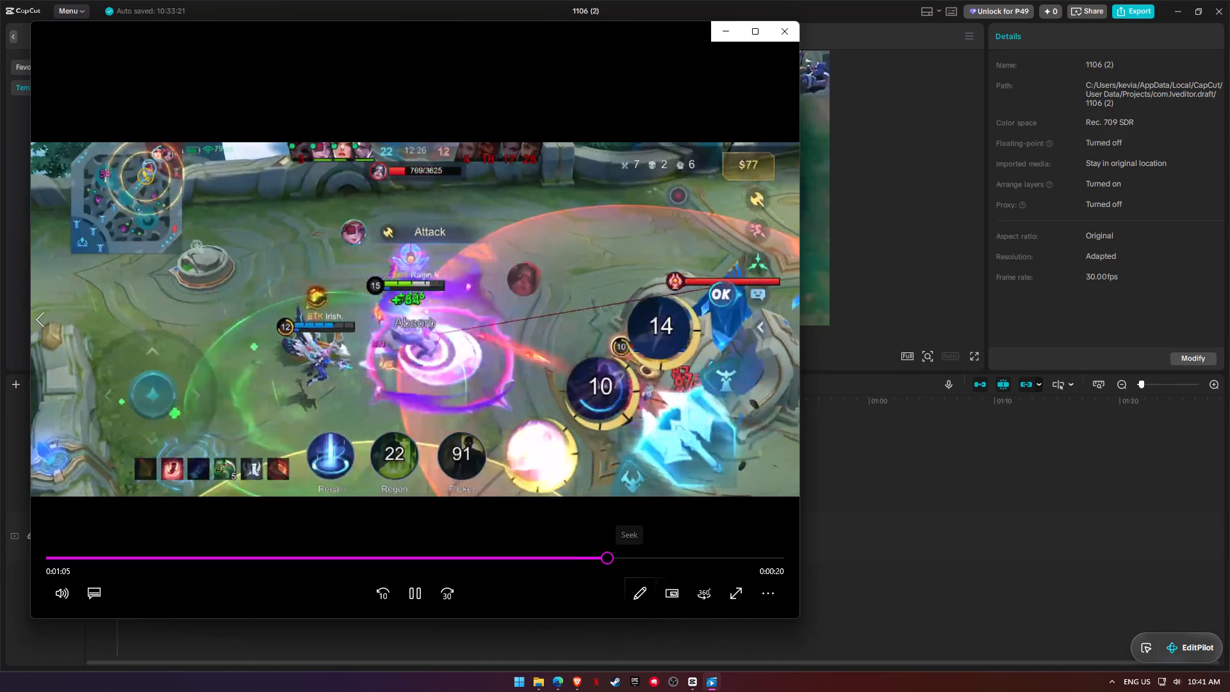
{"action": "left_click", "coordinate": [644, 558]}
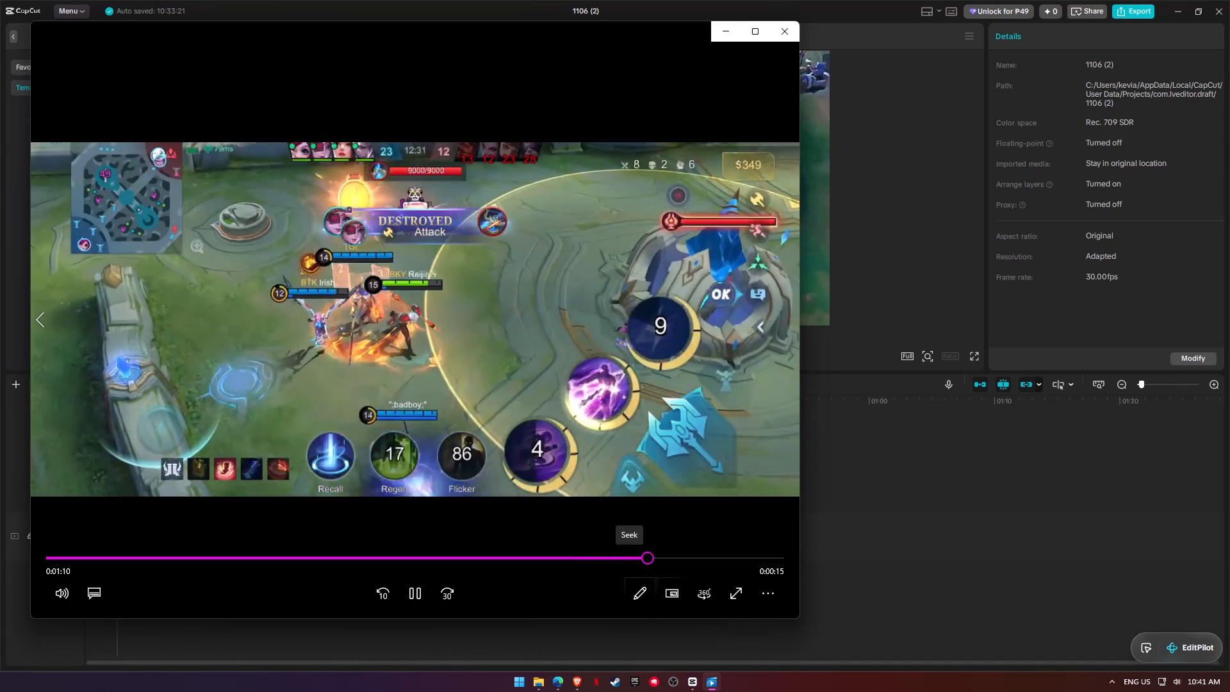
{"action": "left_click_drag", "start_coordinate": [669, 558], "coordinate": [675, 558]}
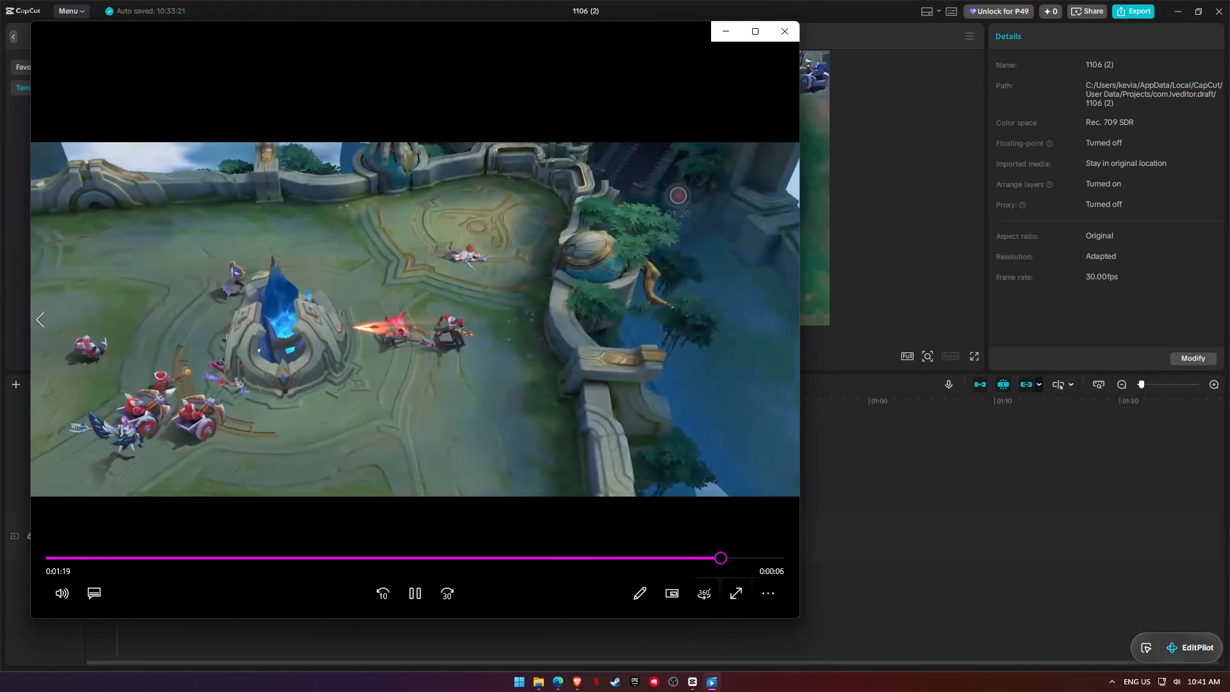
{"action": "left_click", "coordinate": [776, 40]}
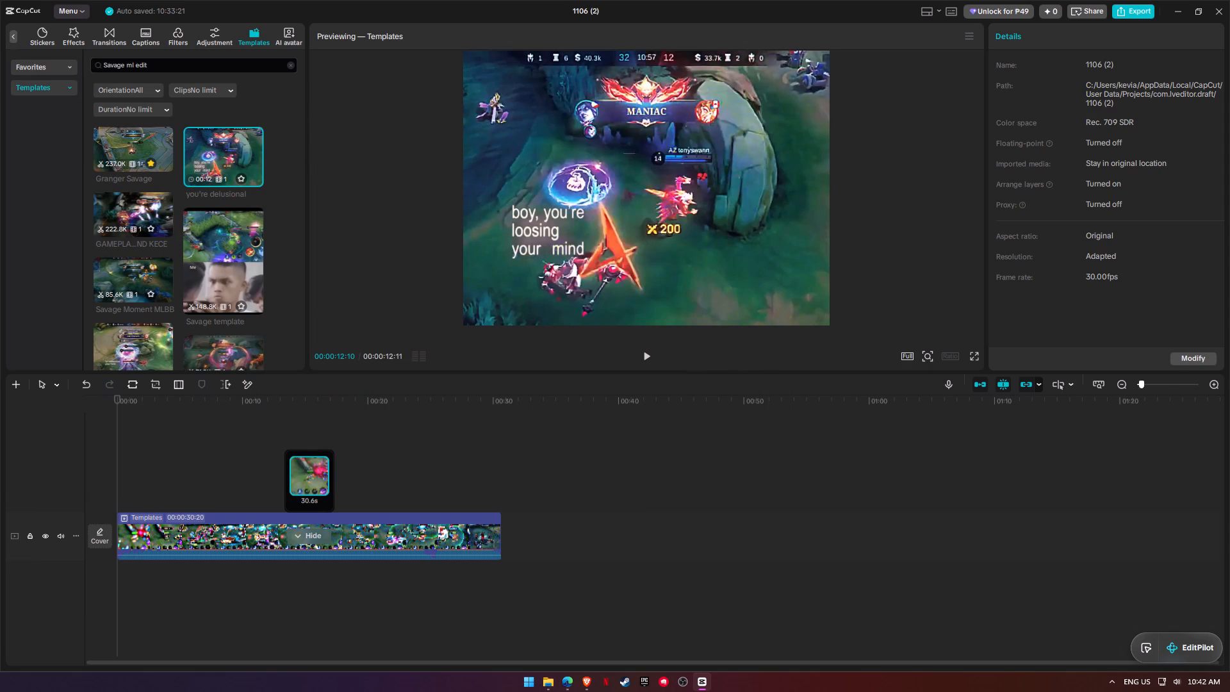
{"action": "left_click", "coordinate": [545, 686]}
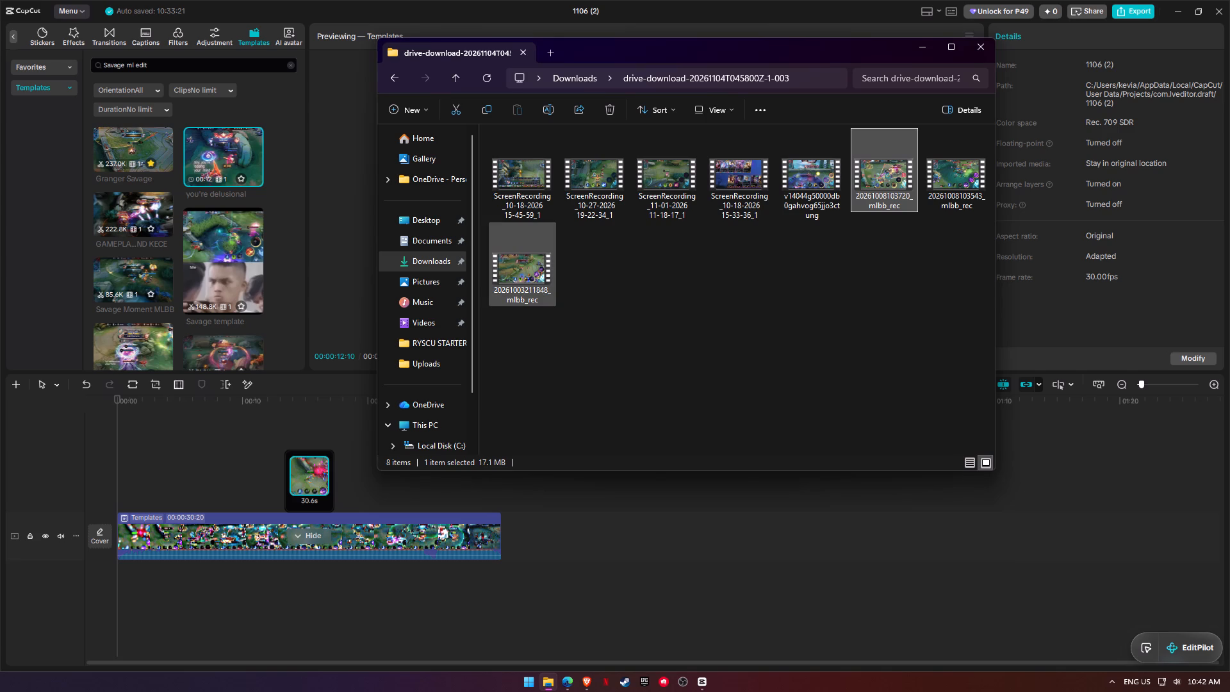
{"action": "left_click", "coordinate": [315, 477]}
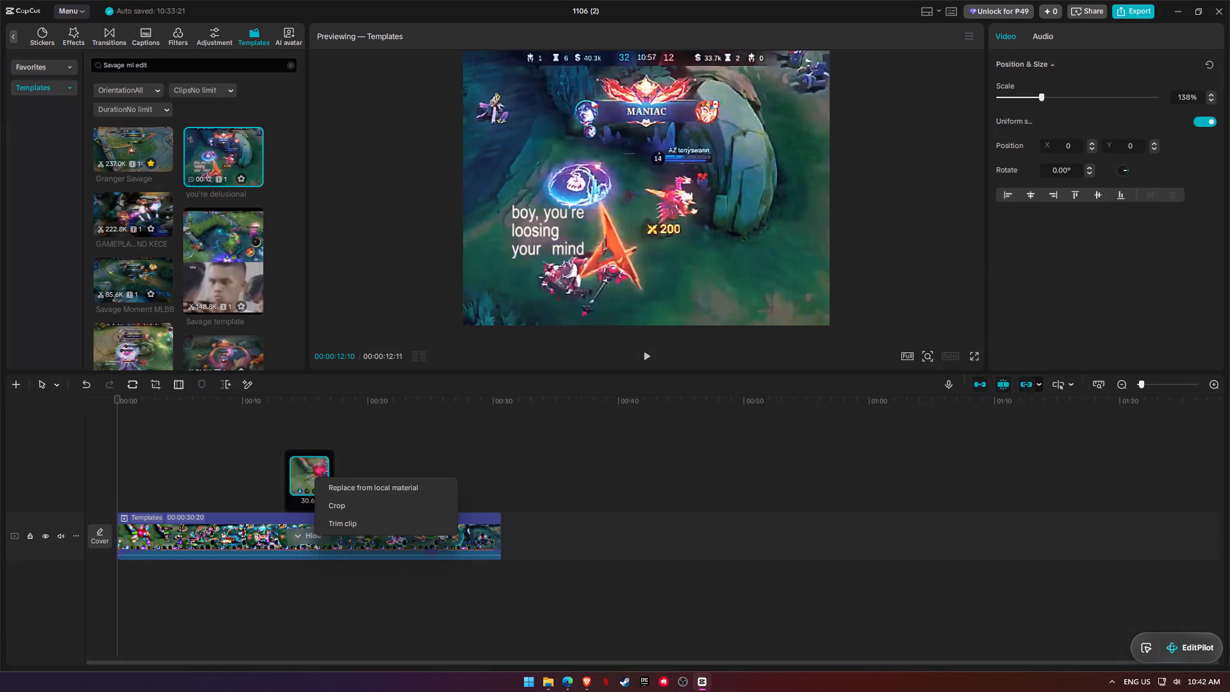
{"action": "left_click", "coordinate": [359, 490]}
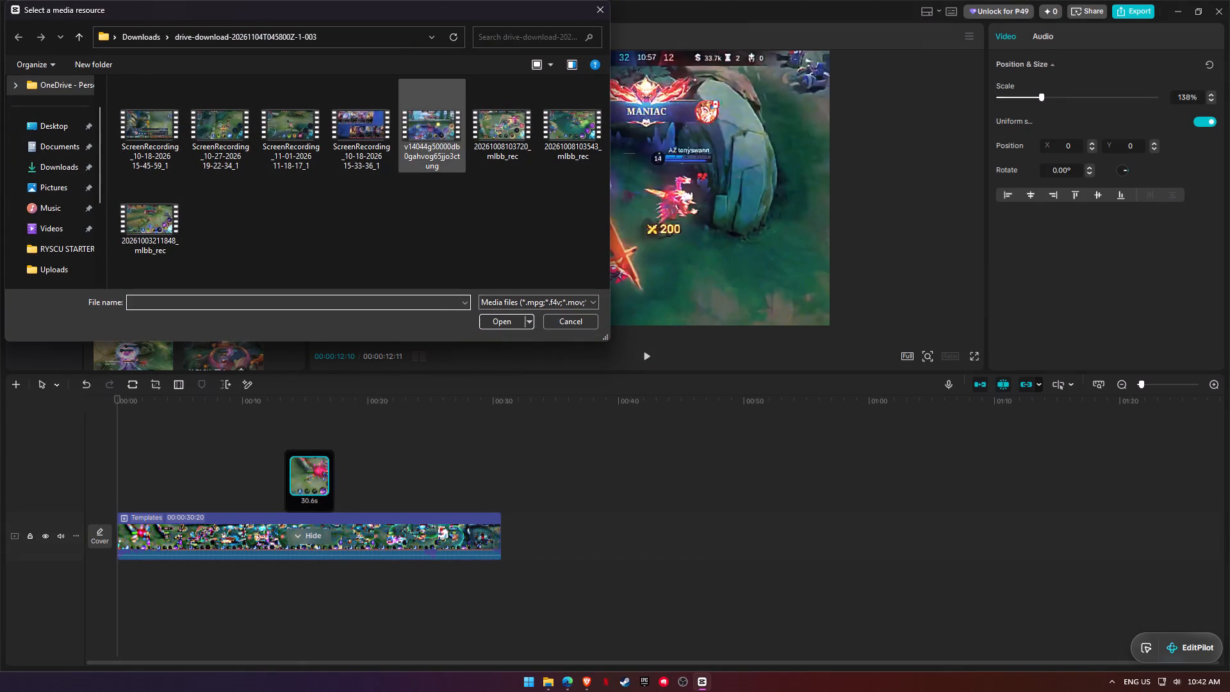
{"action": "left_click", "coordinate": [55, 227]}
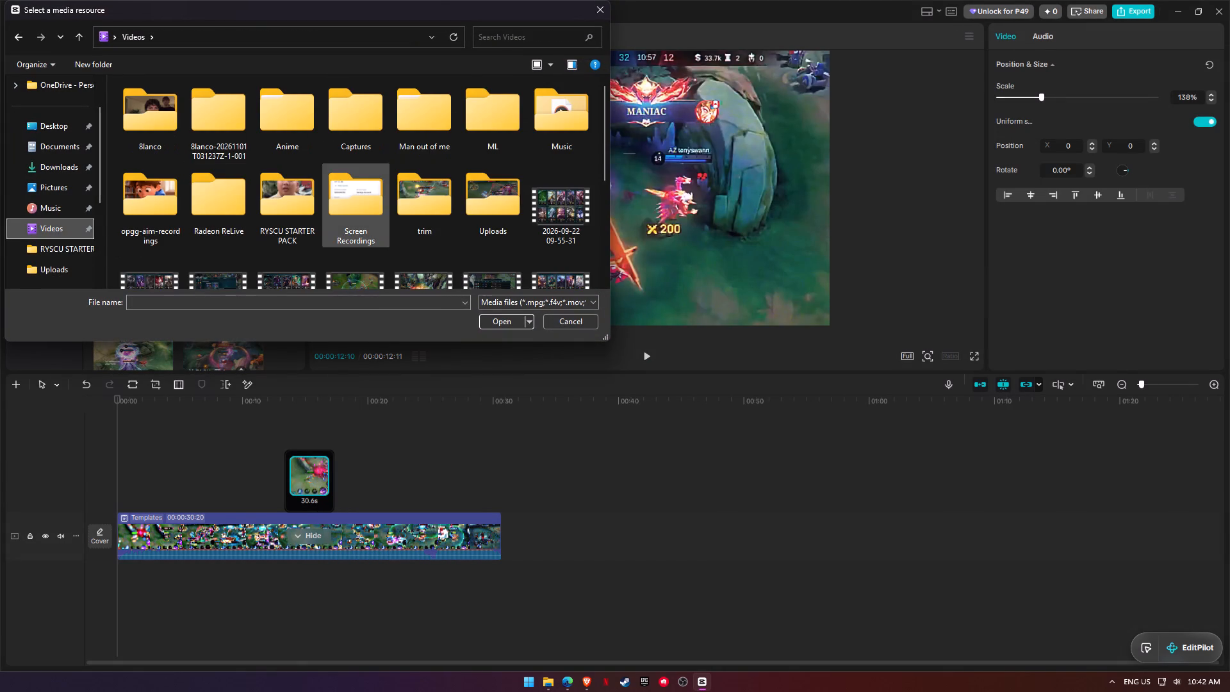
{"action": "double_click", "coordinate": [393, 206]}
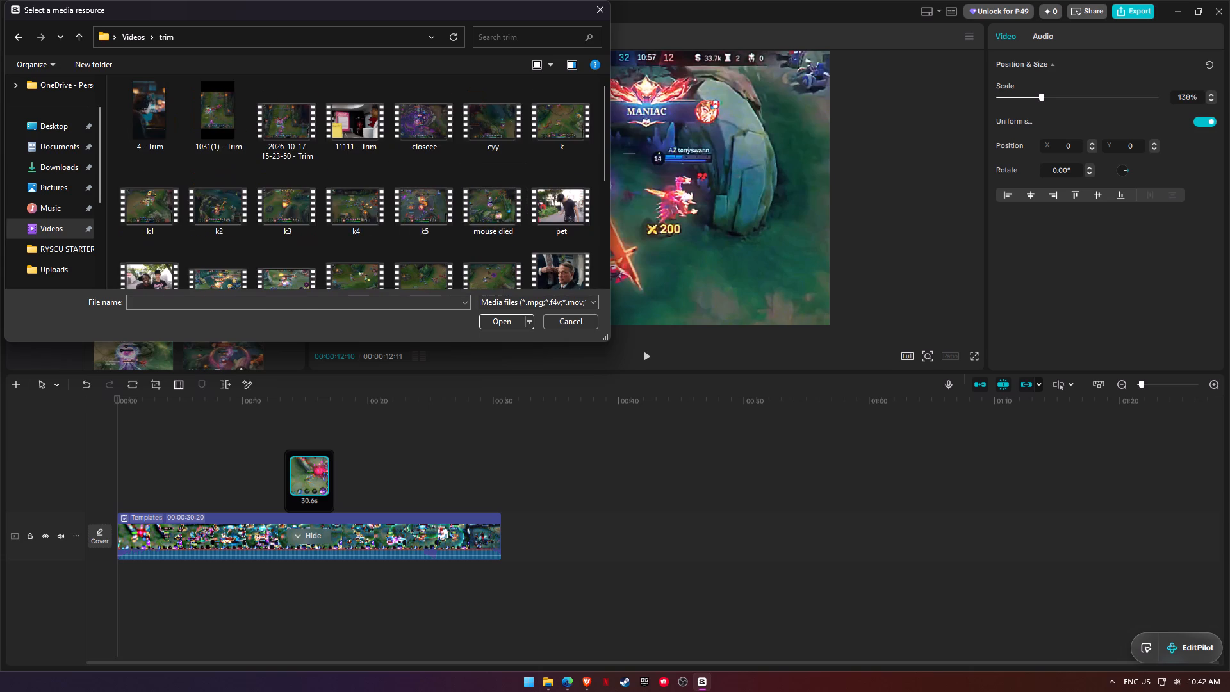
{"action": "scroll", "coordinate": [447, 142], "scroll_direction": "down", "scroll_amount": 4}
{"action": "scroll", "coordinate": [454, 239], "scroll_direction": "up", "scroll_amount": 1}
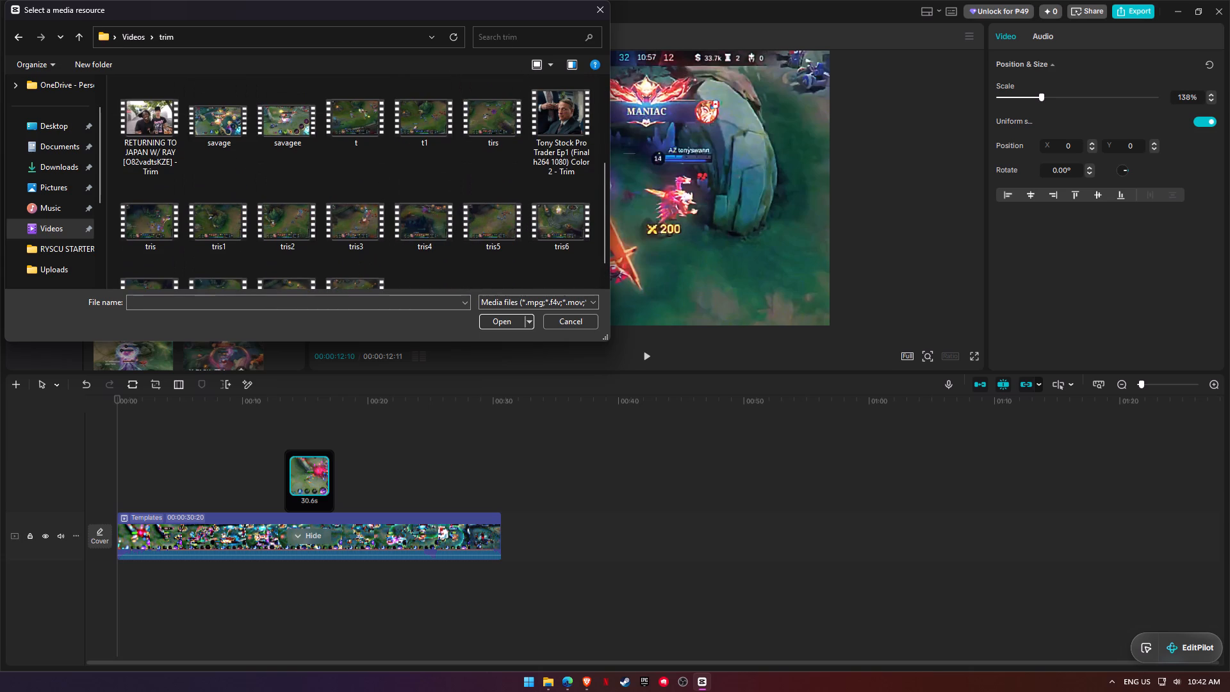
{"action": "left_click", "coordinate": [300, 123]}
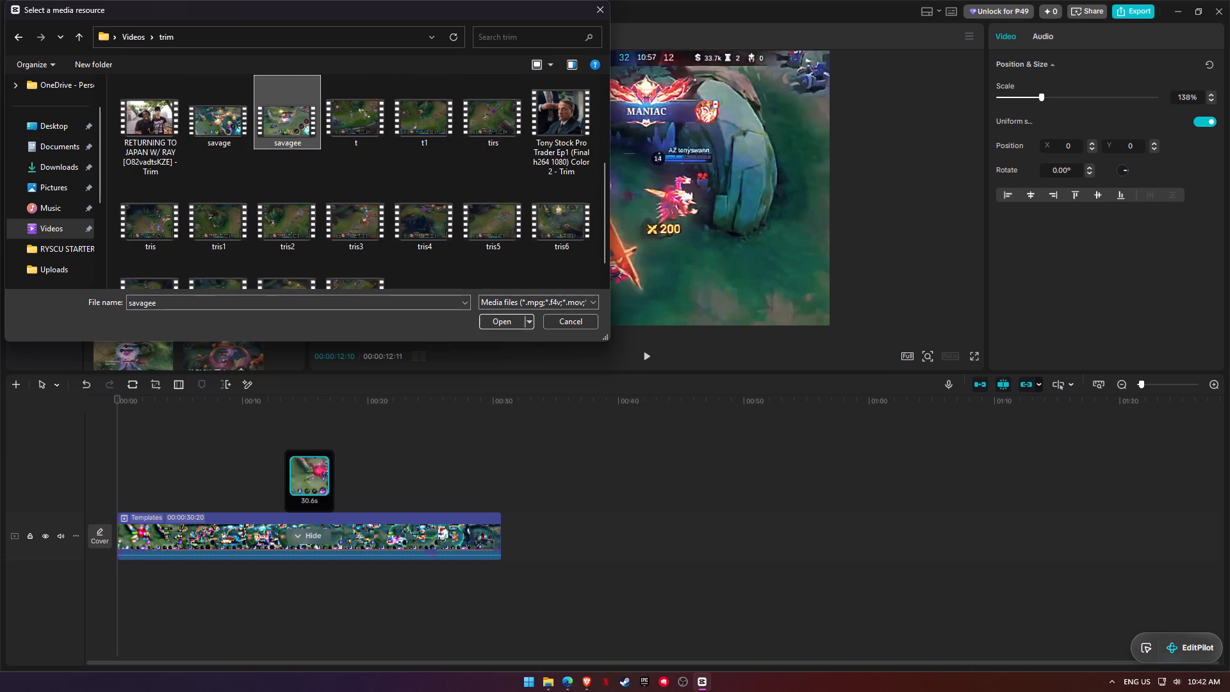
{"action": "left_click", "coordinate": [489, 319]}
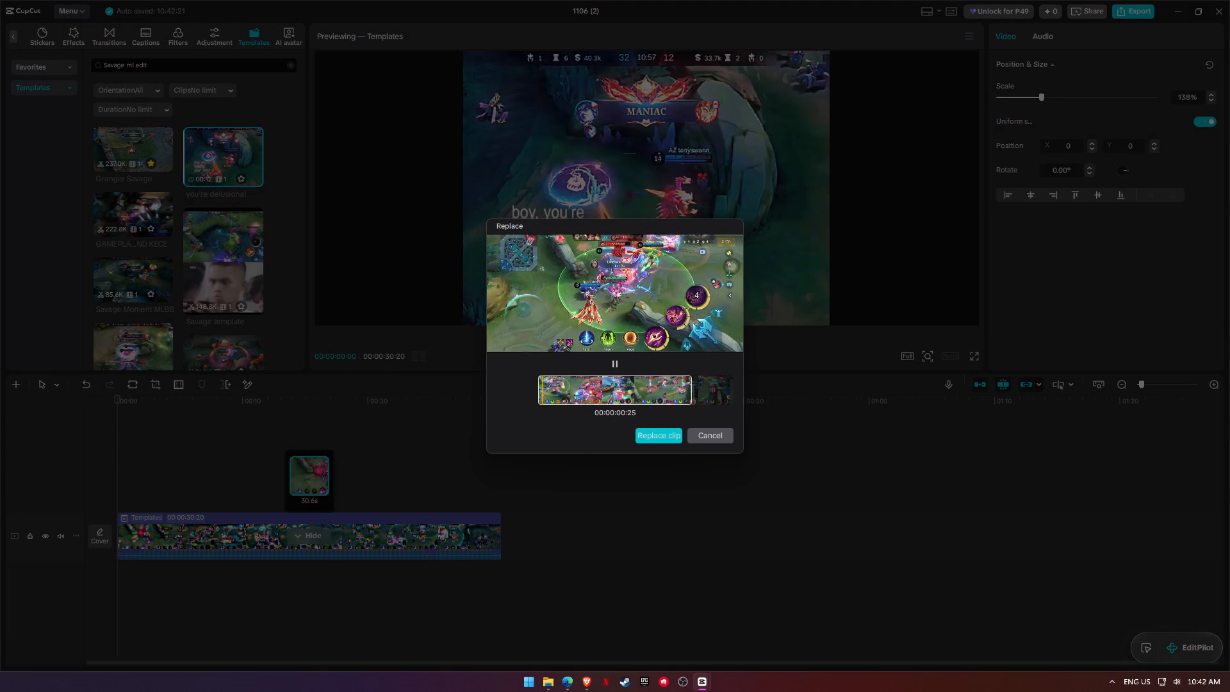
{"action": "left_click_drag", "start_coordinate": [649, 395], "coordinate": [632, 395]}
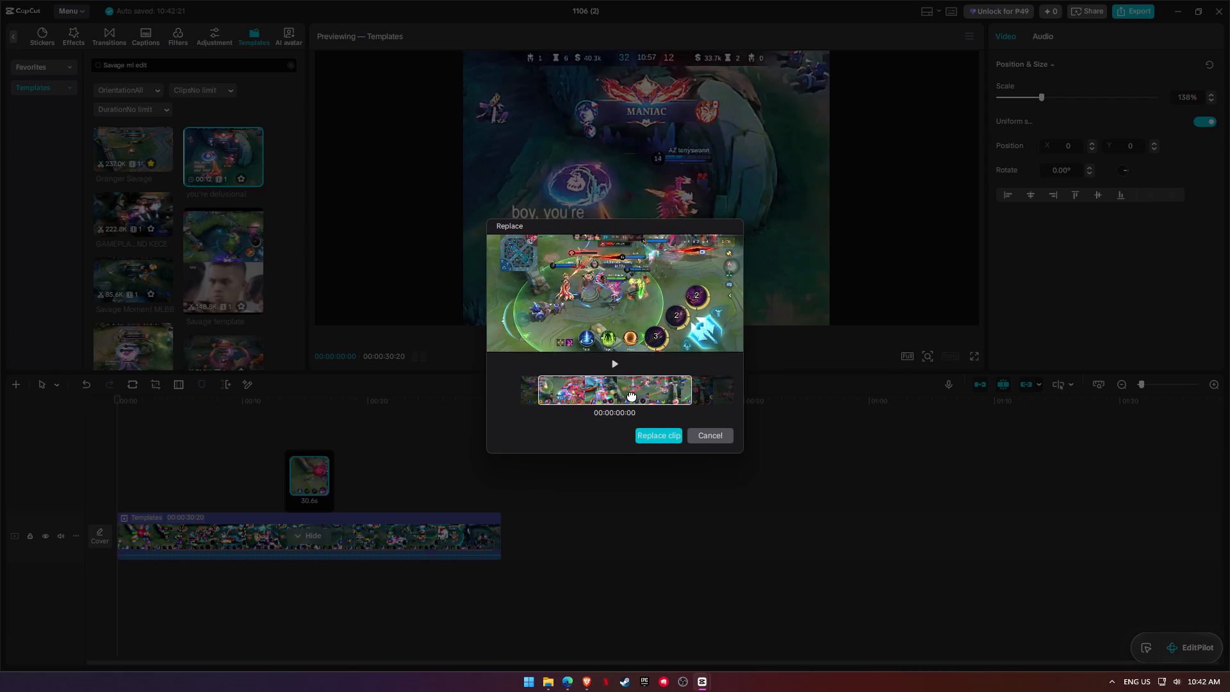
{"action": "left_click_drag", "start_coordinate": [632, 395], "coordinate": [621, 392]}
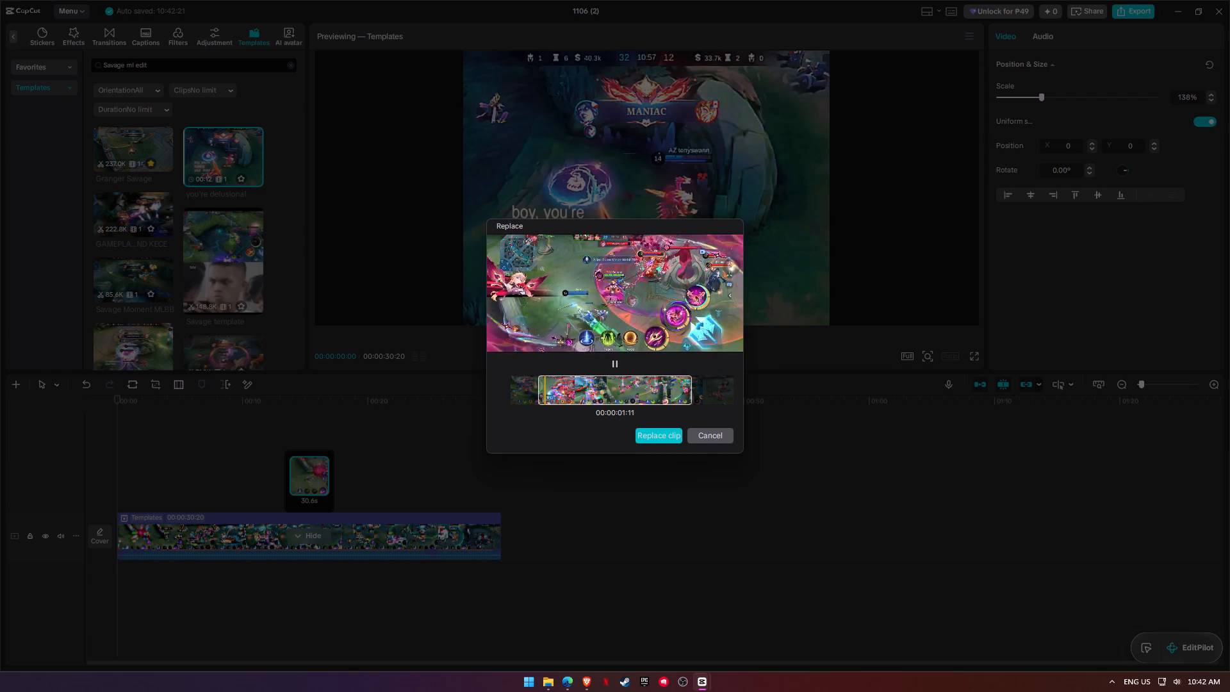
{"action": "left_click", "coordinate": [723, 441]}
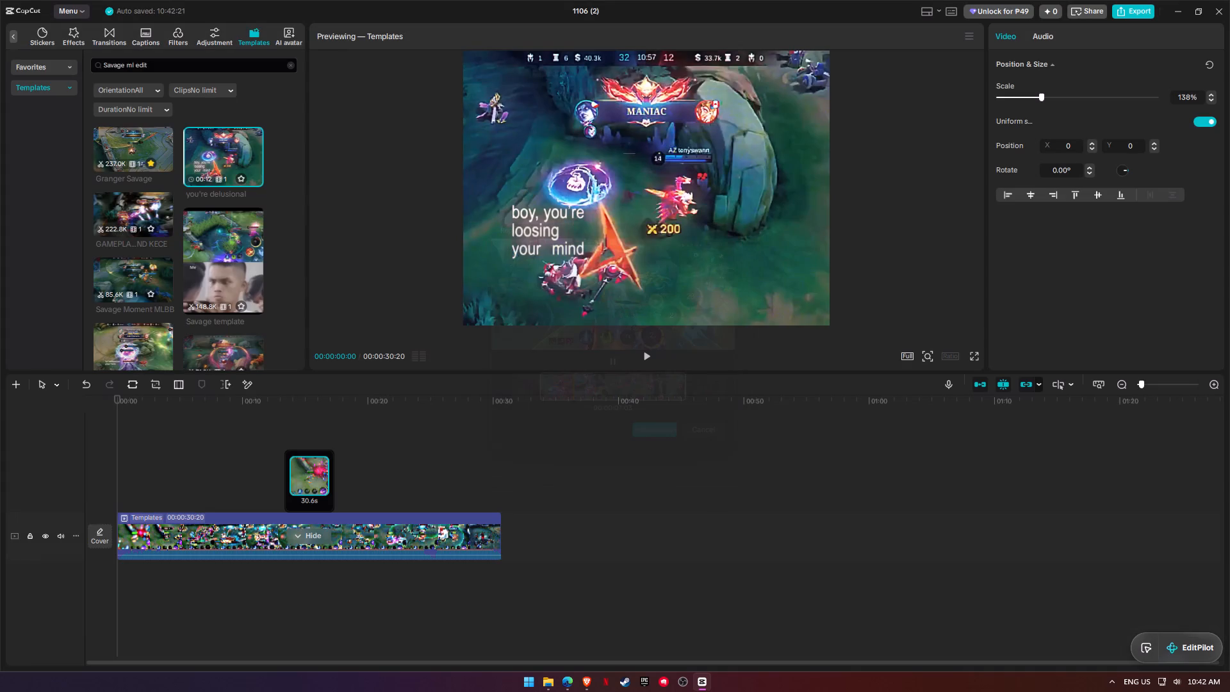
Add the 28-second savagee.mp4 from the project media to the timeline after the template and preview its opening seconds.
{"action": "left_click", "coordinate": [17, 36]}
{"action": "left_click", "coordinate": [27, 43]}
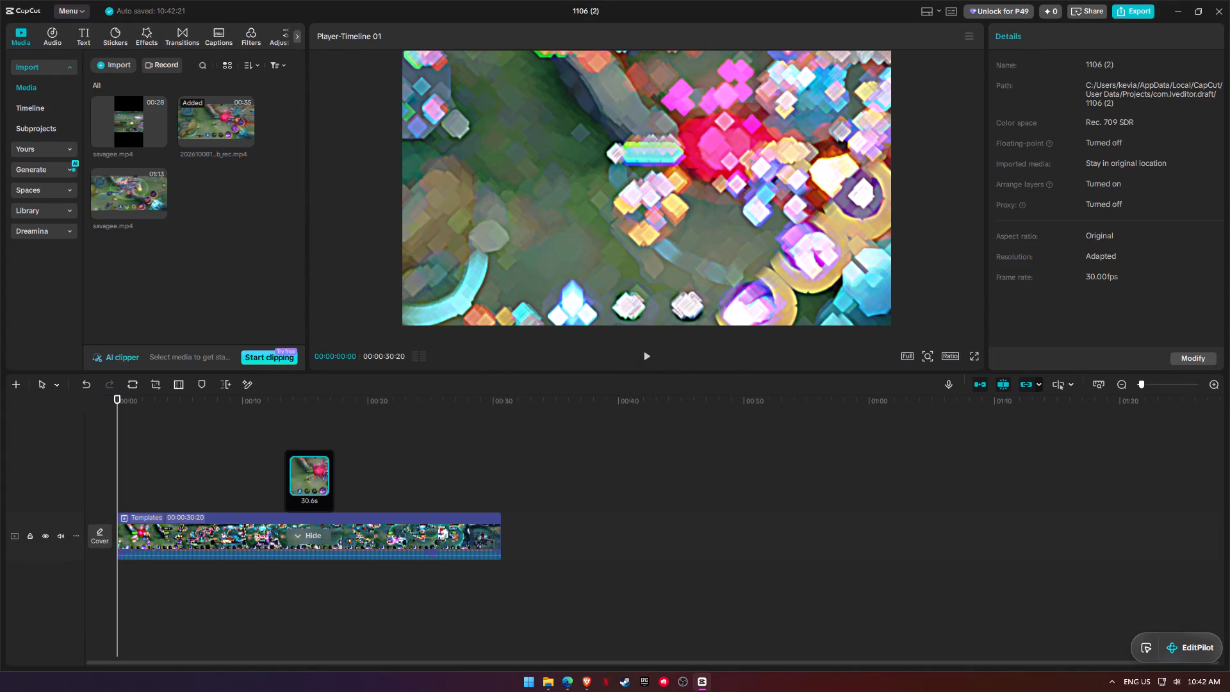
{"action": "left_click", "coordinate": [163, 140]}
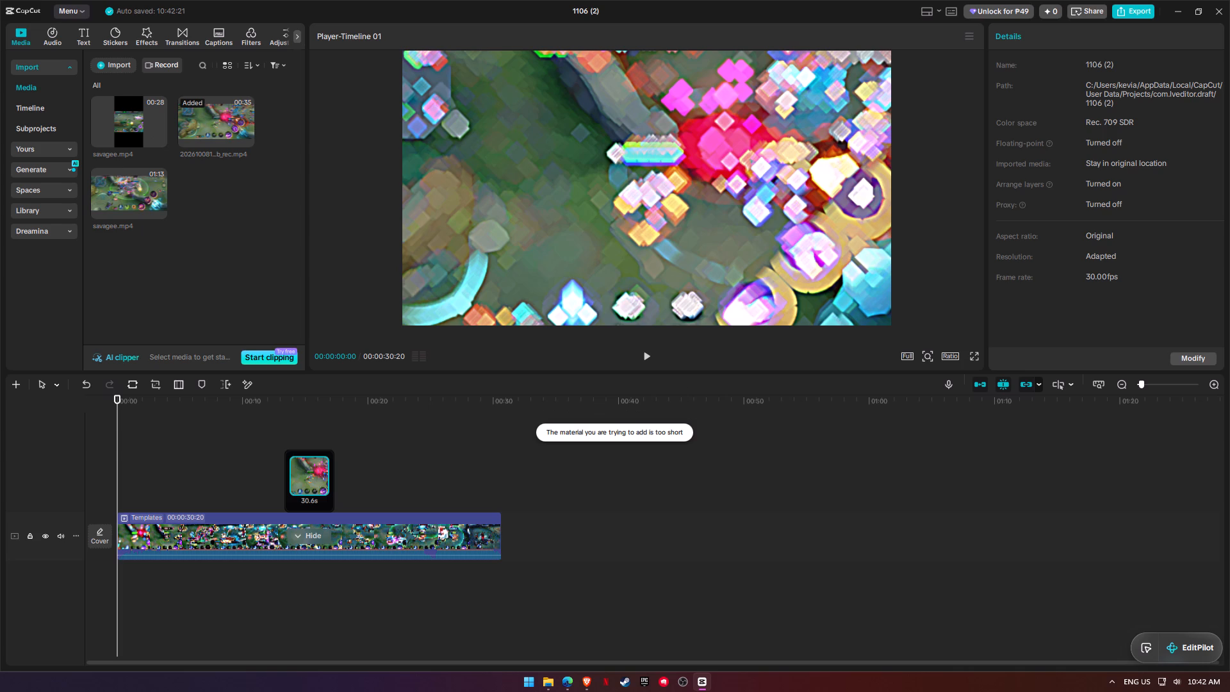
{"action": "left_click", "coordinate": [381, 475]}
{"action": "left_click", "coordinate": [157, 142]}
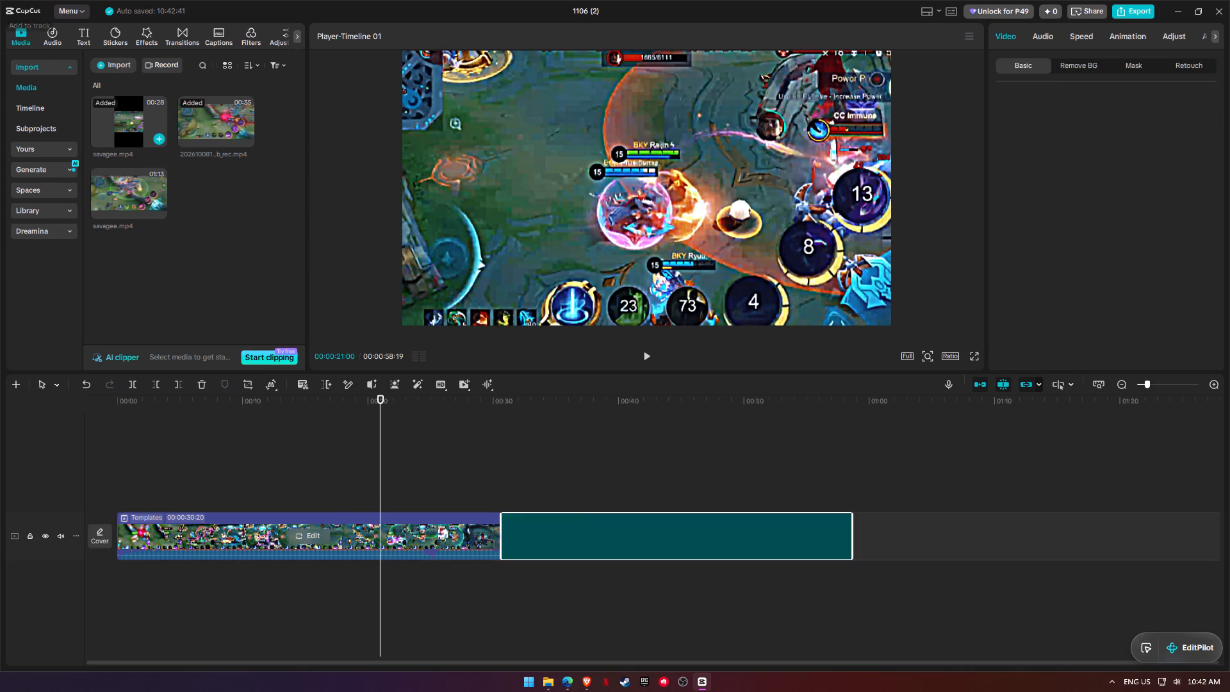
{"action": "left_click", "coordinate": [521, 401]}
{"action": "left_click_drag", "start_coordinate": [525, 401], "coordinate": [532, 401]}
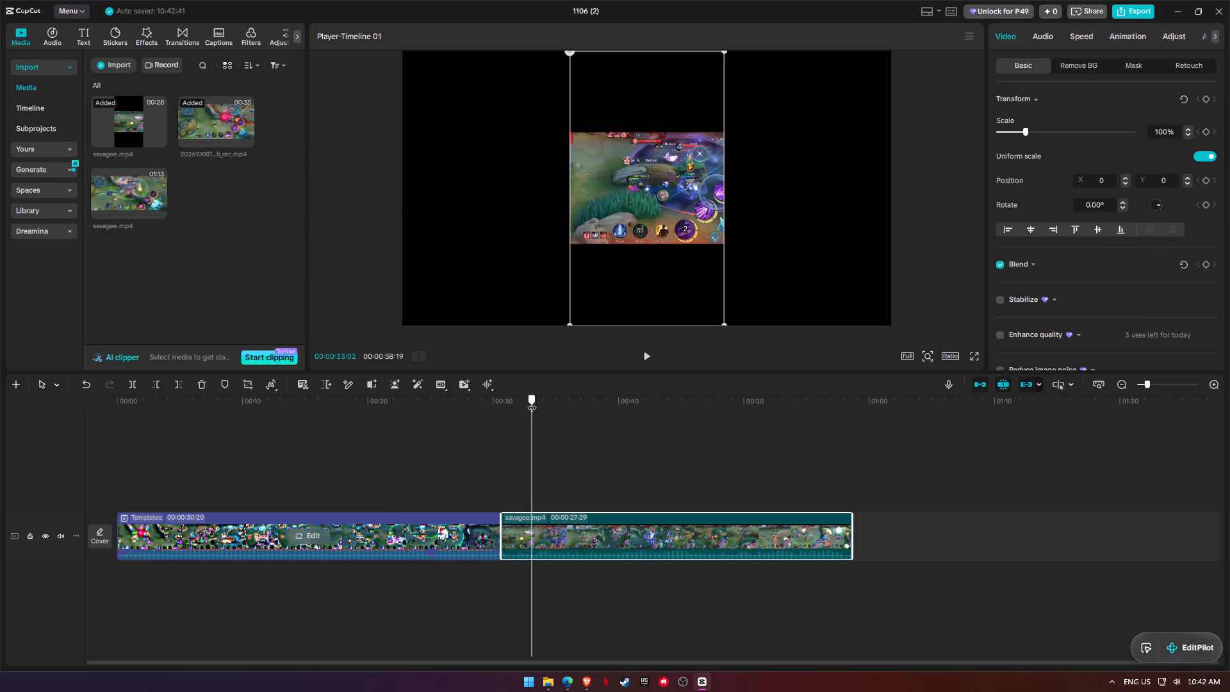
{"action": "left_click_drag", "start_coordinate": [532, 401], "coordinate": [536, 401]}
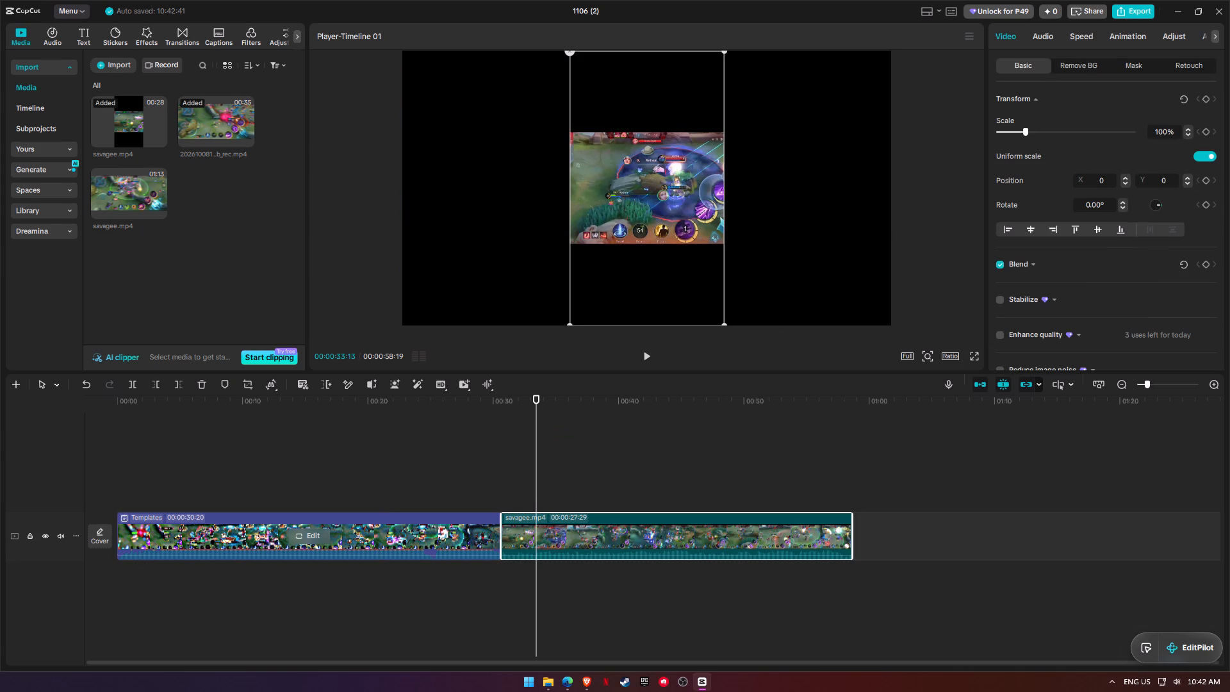
Set the project's aspect ratio to 9:16.
{"action": "left_click", "coordinate": [957, 352]}
{"action": "left_click", "coordinate": [956, 353]}
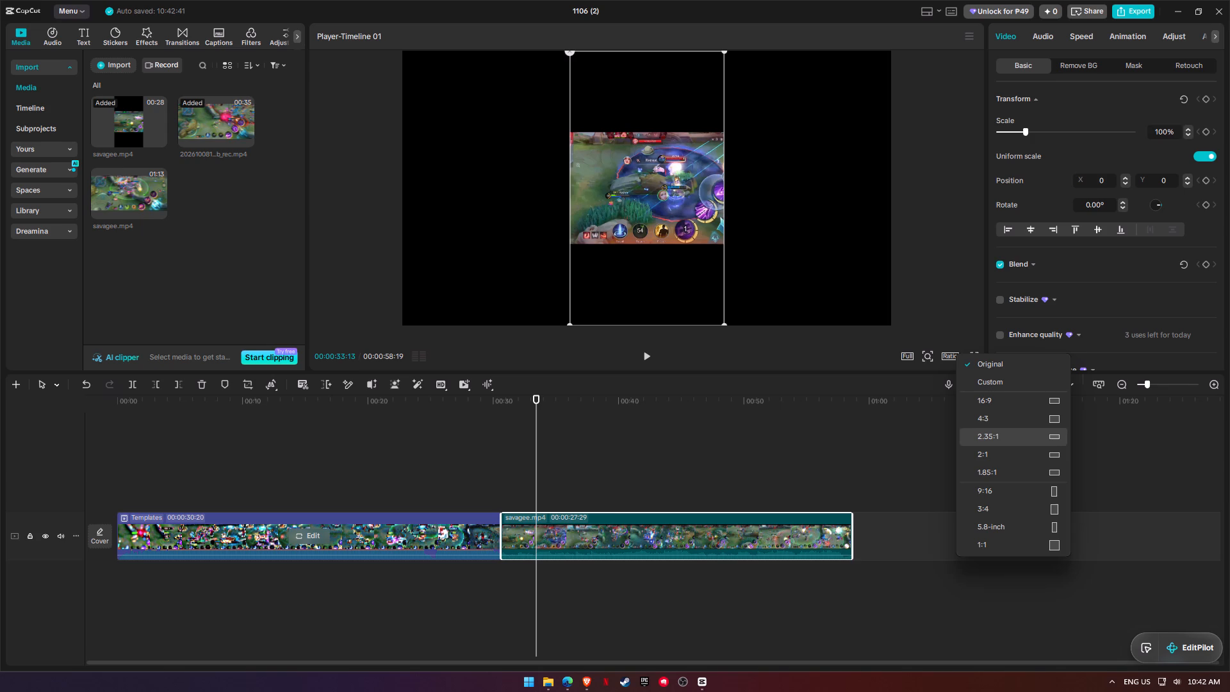
{"action": "left_click", "coordinate": [999, 496]}
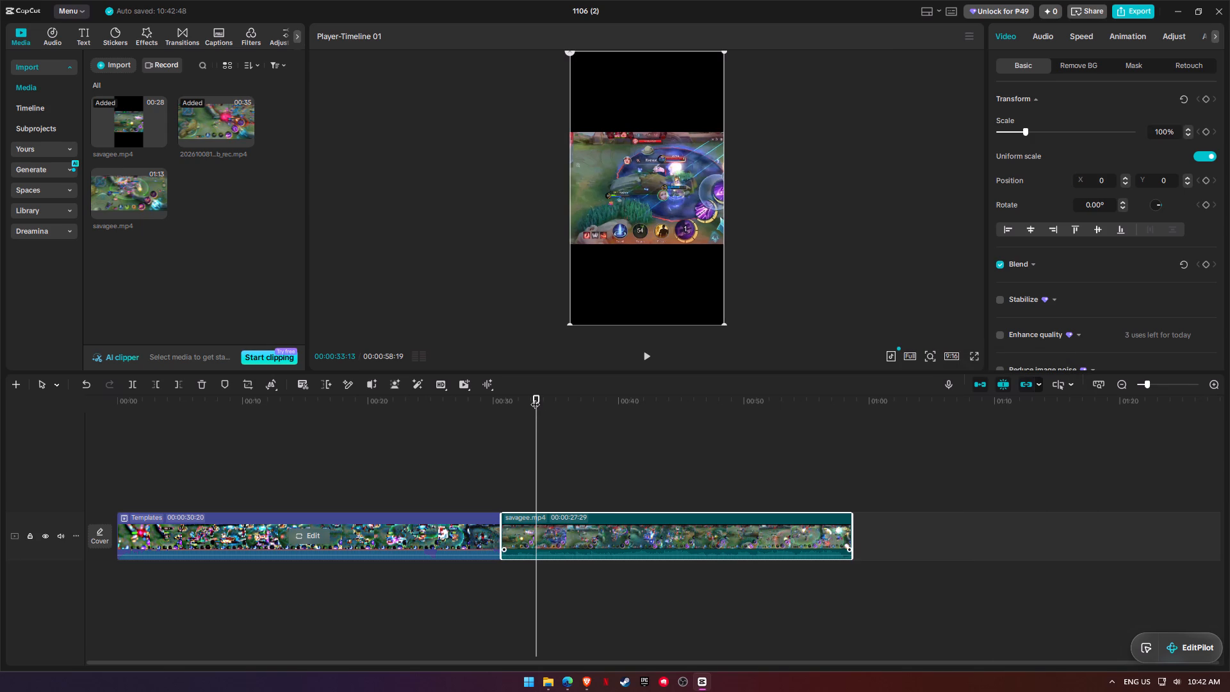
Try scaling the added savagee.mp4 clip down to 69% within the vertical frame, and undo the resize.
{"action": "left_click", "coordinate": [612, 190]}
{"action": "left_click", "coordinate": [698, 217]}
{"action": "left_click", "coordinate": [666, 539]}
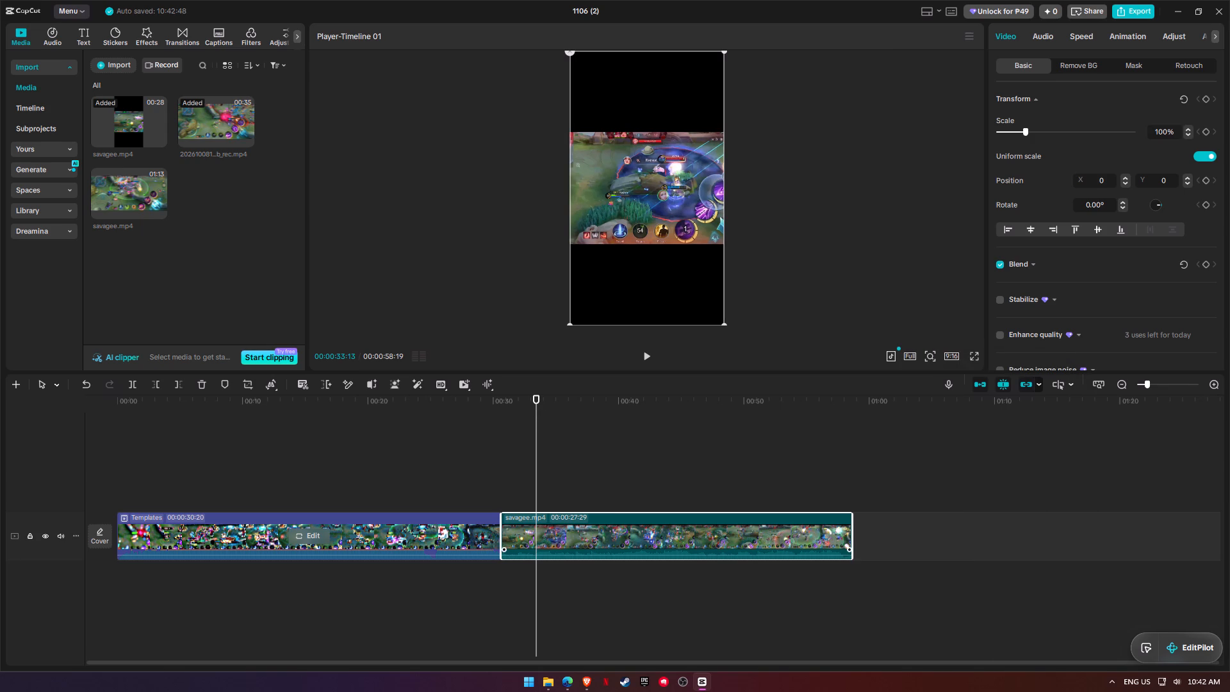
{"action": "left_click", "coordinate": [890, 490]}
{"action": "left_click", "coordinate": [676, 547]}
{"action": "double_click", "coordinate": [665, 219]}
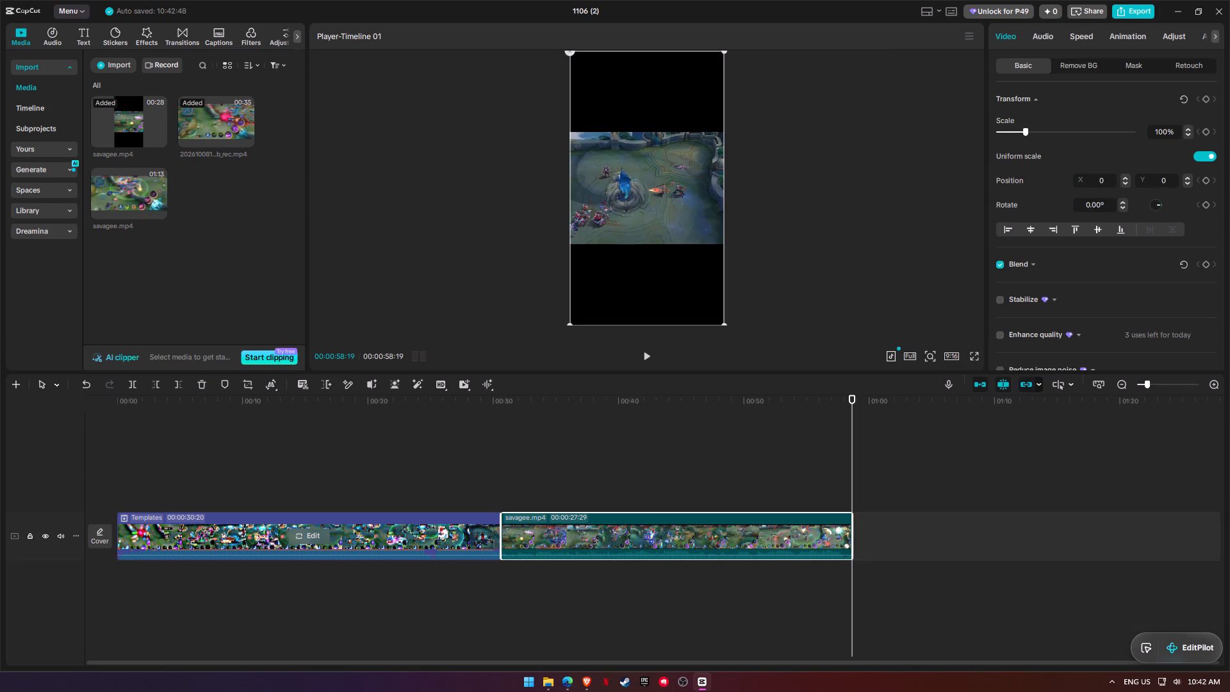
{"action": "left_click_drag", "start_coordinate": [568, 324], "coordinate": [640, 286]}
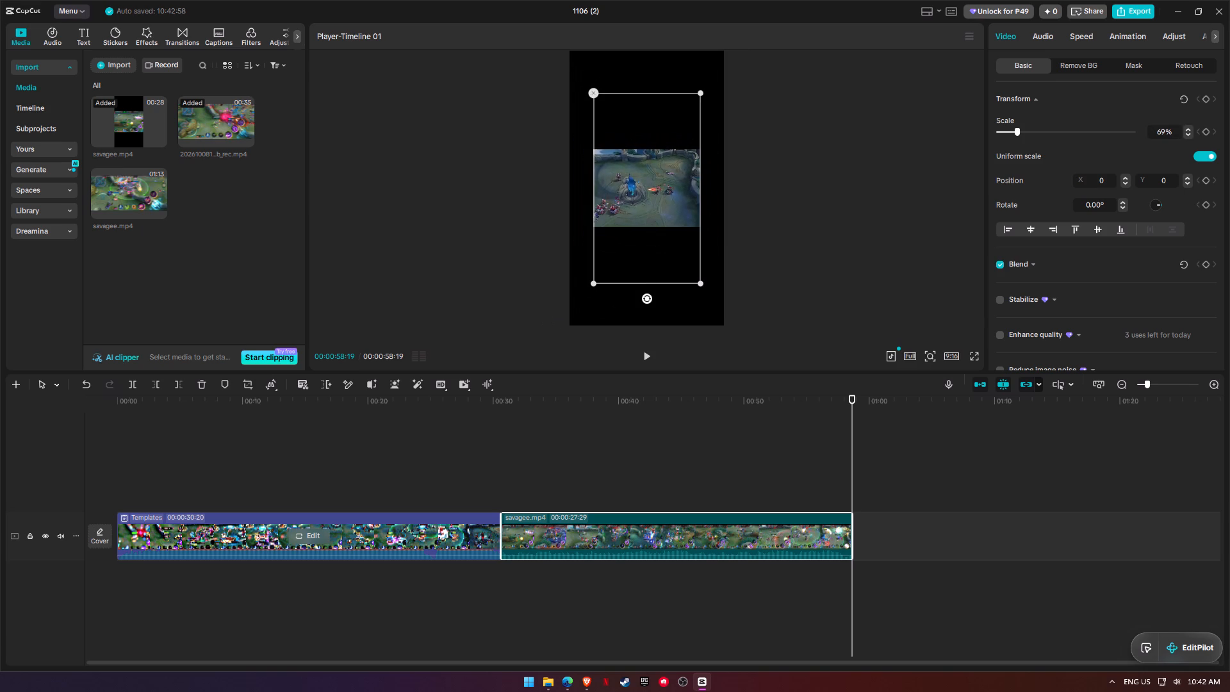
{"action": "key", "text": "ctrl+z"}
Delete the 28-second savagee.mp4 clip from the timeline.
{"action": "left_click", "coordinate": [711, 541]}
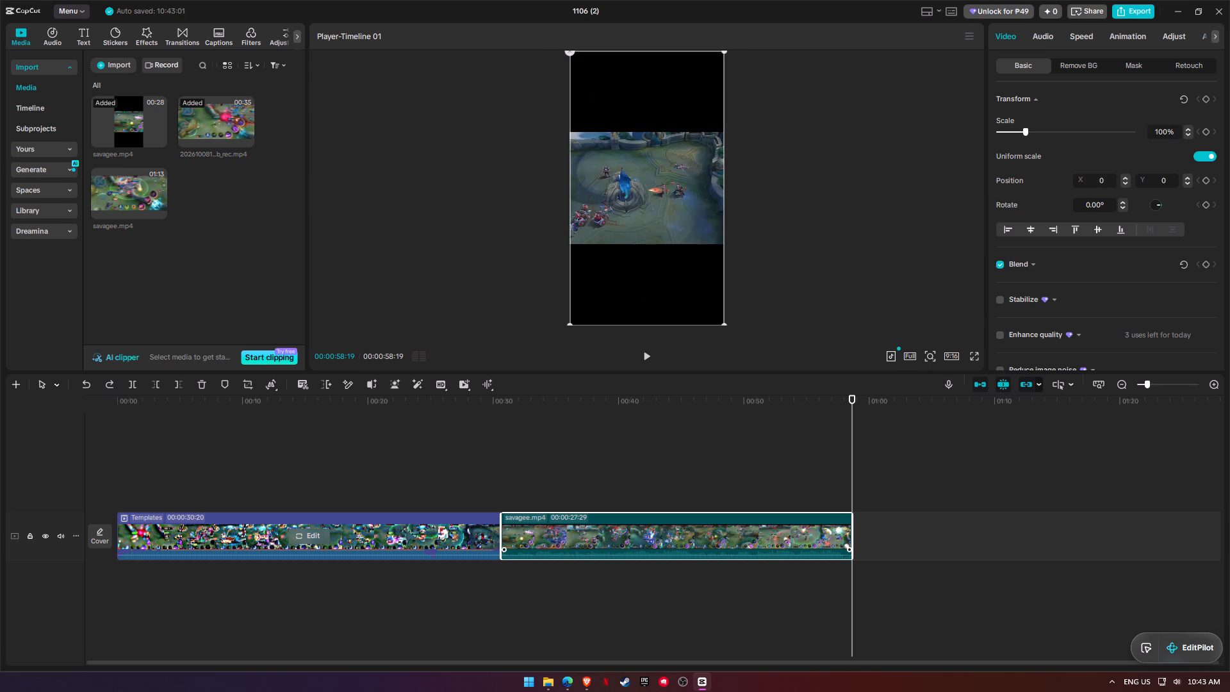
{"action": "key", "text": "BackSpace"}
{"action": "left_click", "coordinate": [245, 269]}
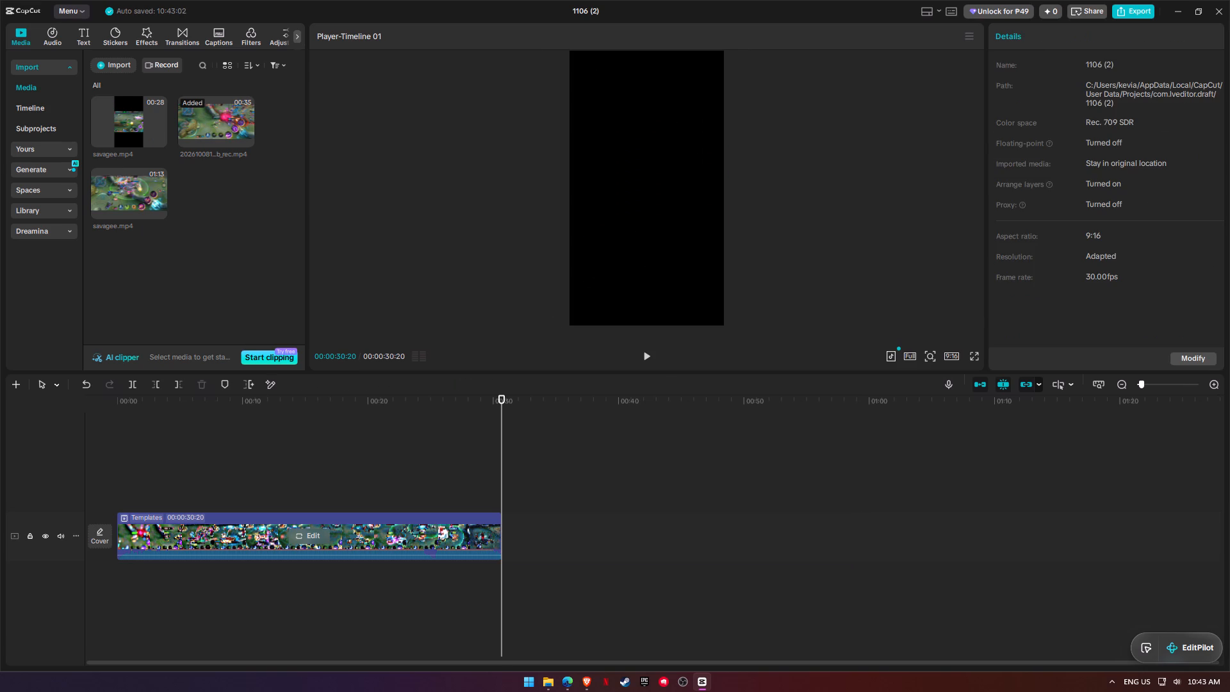
Import the savagee video from the trim folder in Videos into the project media.
{"action": "left_click", "coordinate": [113, 62]}
{"action": "left_click", "coordinate": [129, 85]}
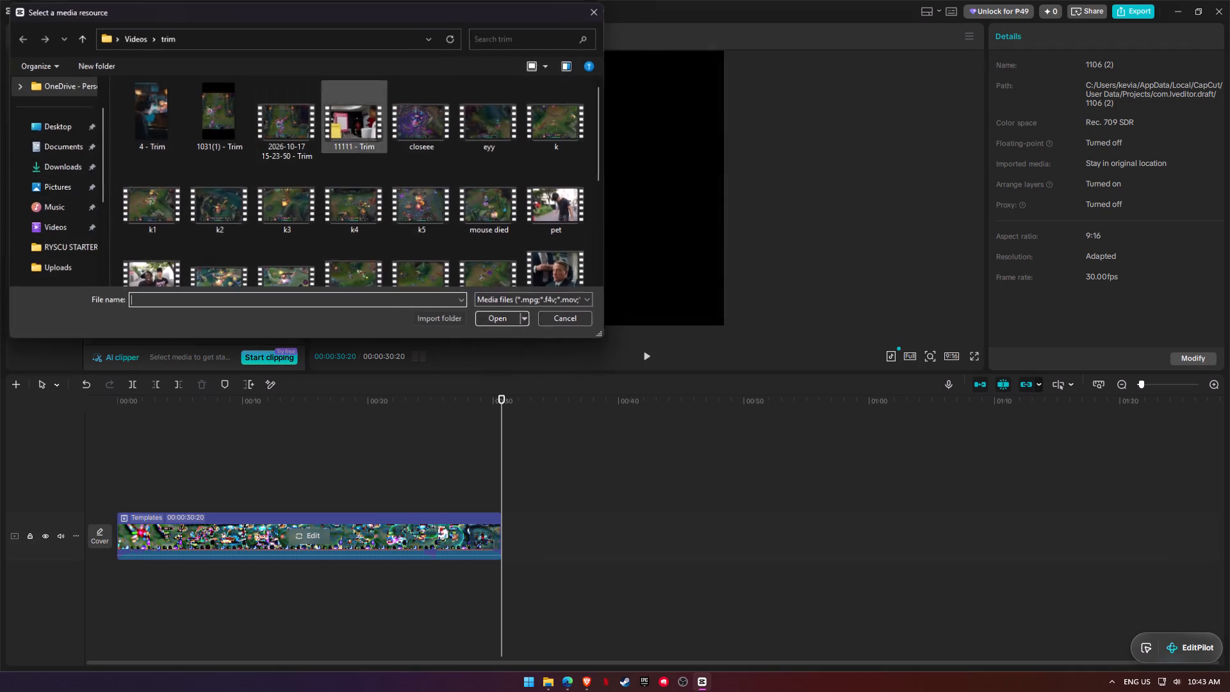
{"action": "scroll", "coordinate": [392, 223], "scroll_direction": "down", "scroll_amount": 2}
{"action": "scroll", "coordinate": [326, 248], "scroll_direction": "down", "scroll_amount": 2}
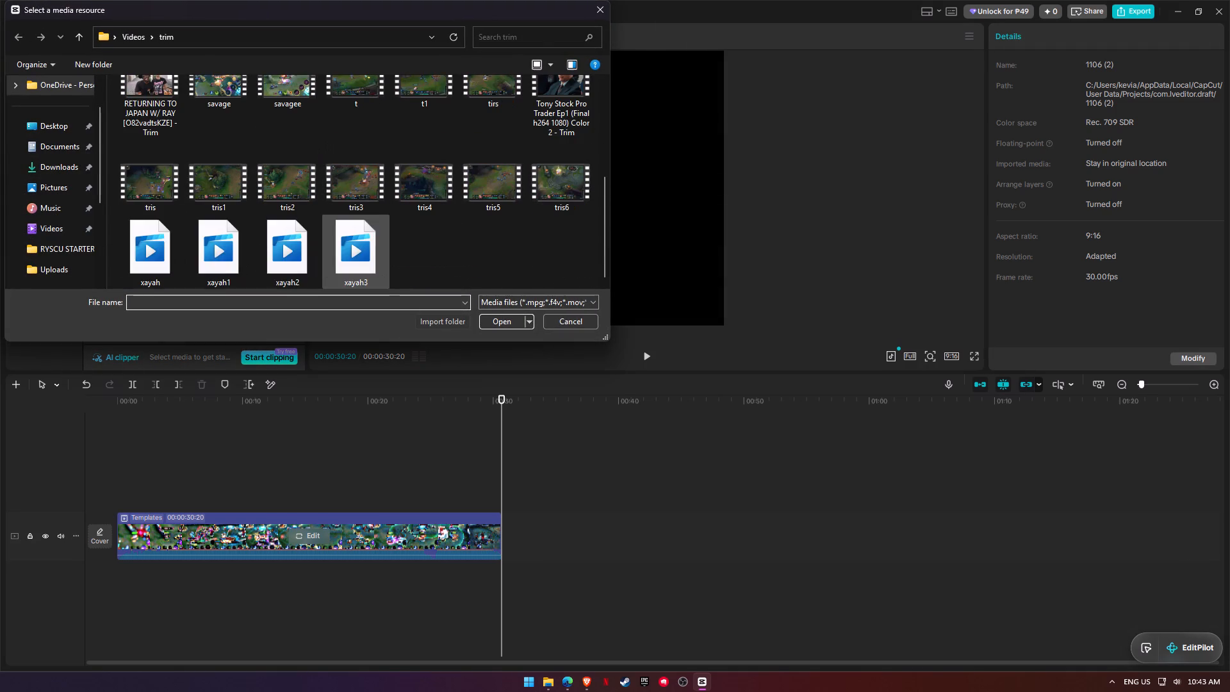
{"action": "scroll", "coordinate": [304, 248], "scroll_direction": "down", "scroll_amount": 2}
{"action": "scroll", "coordinate": [304, 248], "scroll_direction": "up", "scroll_amount": 2}
{"action": "left_click", "coordinate": [281, 186]}
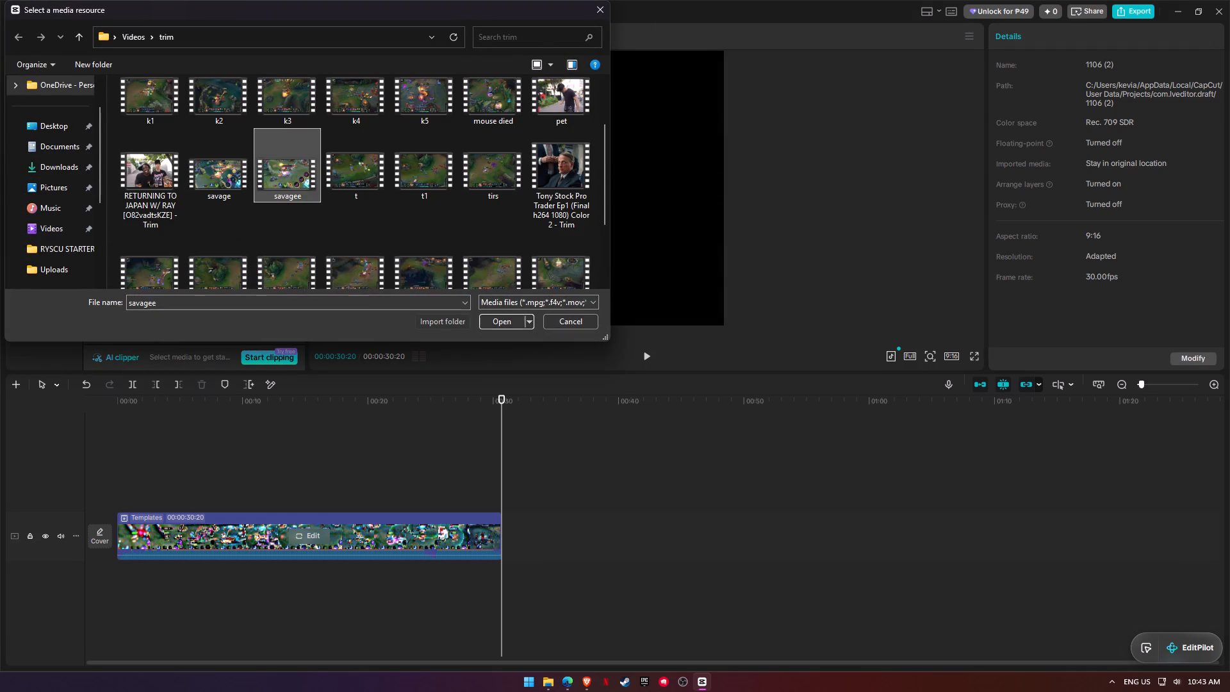
{"action": "left_click", "coordinate": [507, 320]}
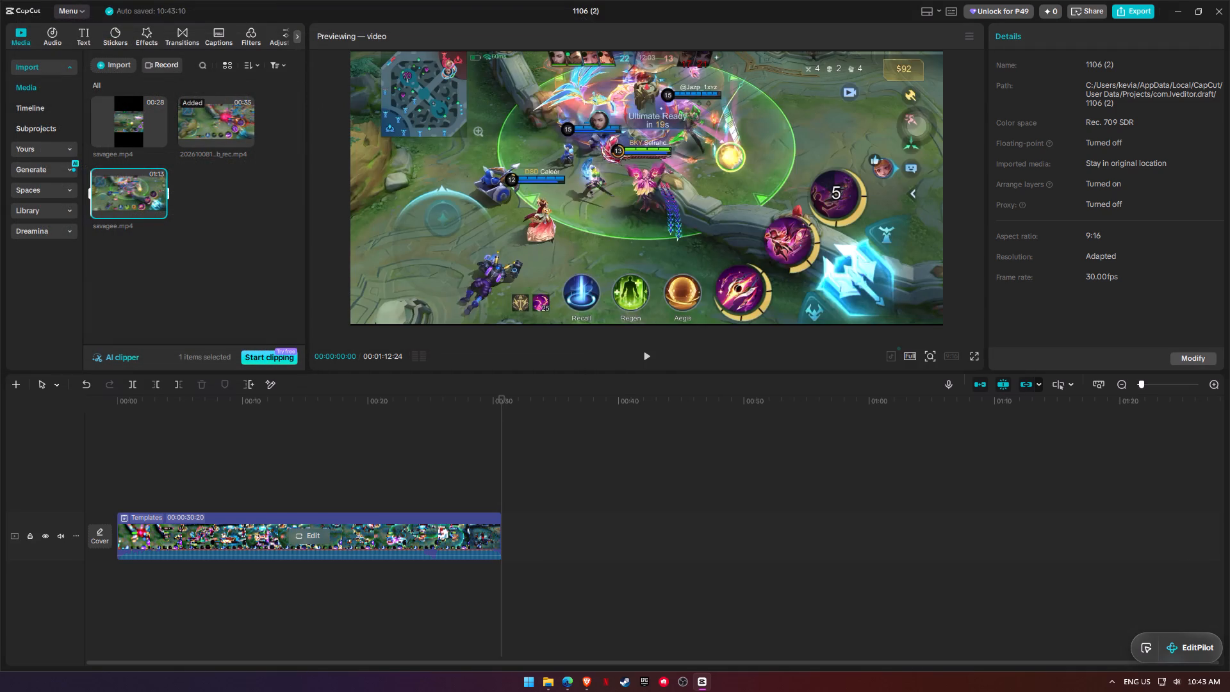
Add the 1:13 savagee.mp4 to the timeline after the template and preview it at 00:00:36:20.
{"action": "left_click", "coordinate": [156, 209]}
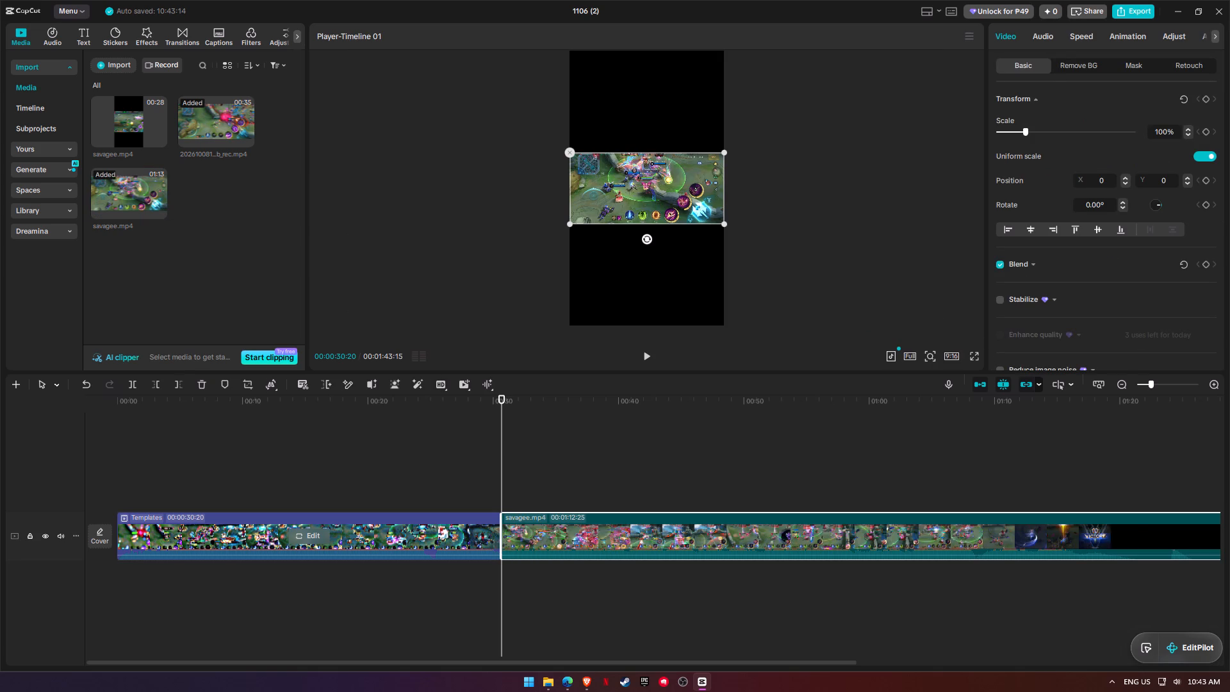
{"action": "left_click", "coordinate": [577, 400]}
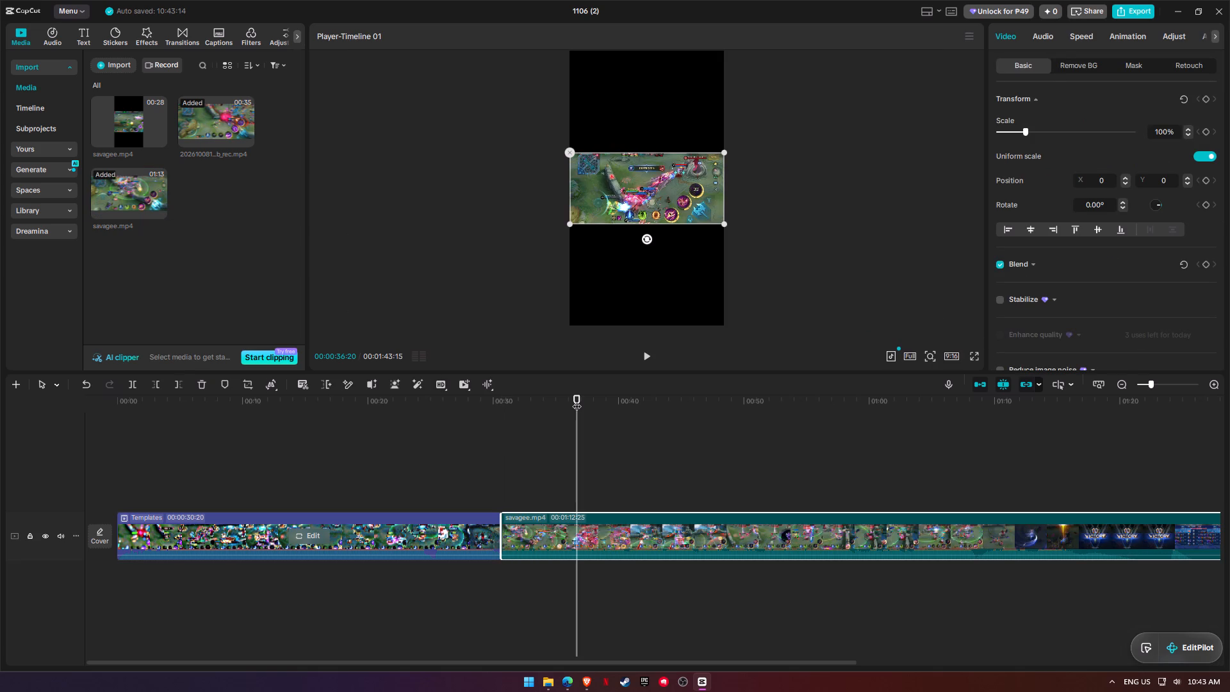
Split the savagee.mp4 clip at 00:00:36:00 and delete the portion between the template and that cut.
{"action": "key", "text": "space"}
{"action": "key", "text": "space"}
{"action": "left_click_drag", "start_coordinate": [577, 400], "coordinate": [568, 398]}
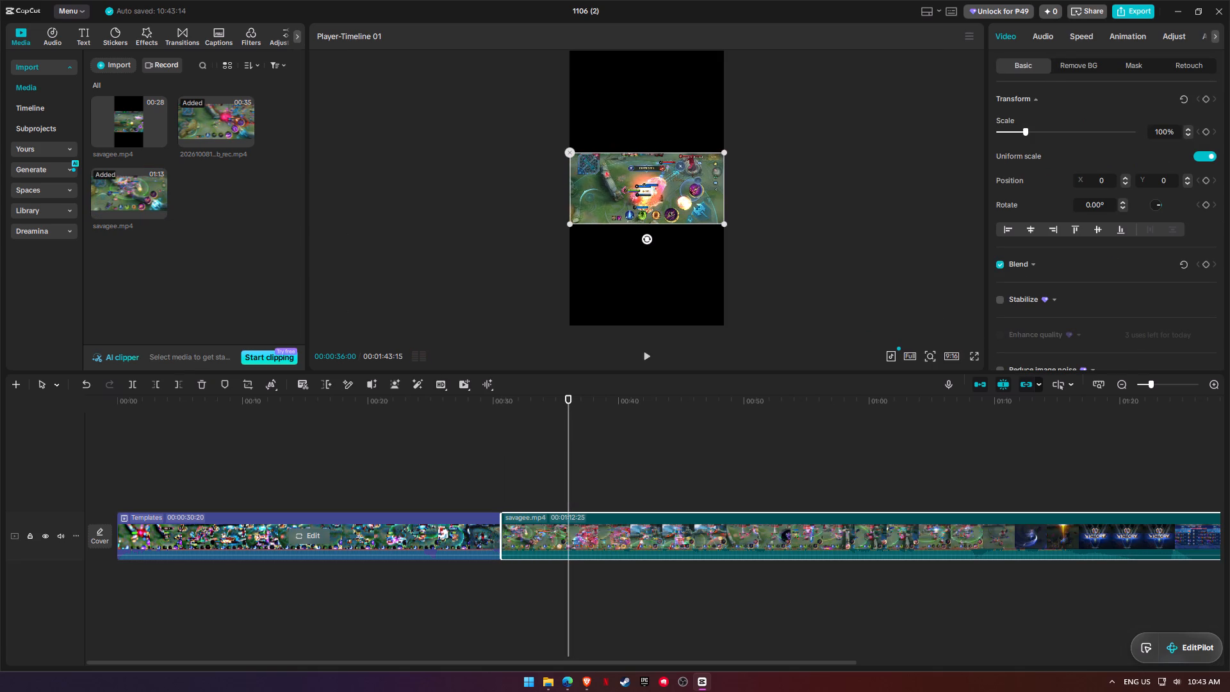
{"action": "key", "text": "ctrl+b"}
{"action": "left_click", "coordinate": [548, 538]}
{"action": "key", "text": "BackSpace"}
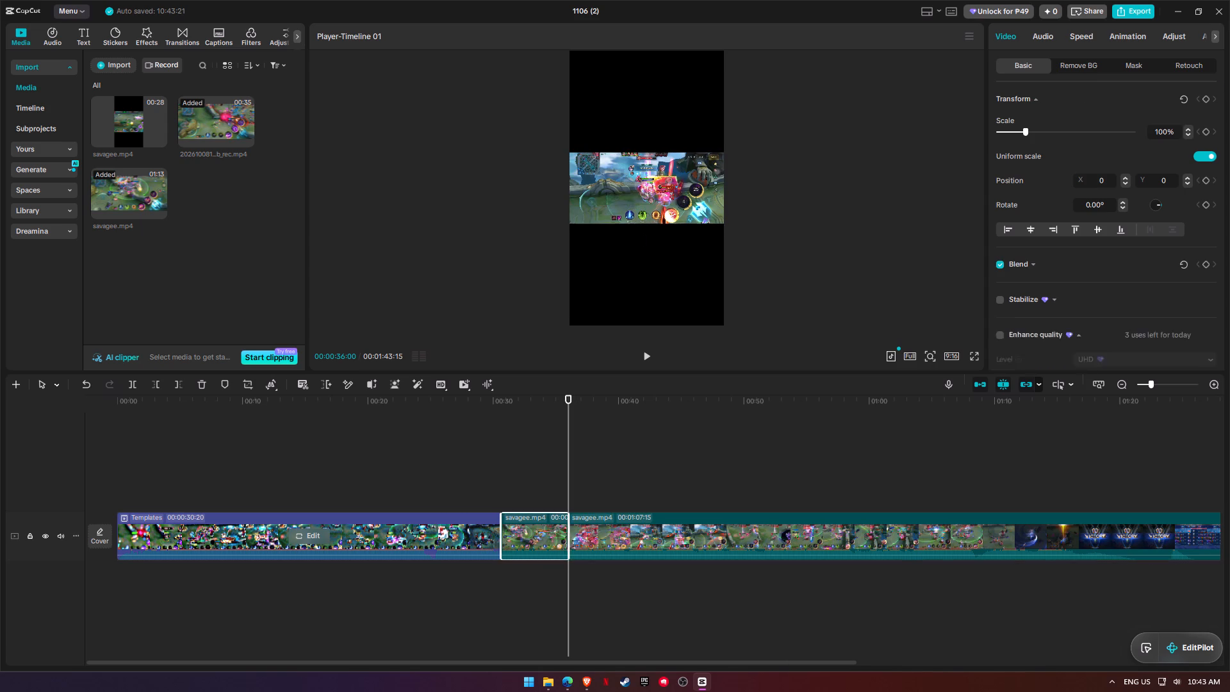
Cut out the short savagee.mp4 section between 00:00:41:25 and 00:00:43:13.
{"action": "key", "text": "space"}
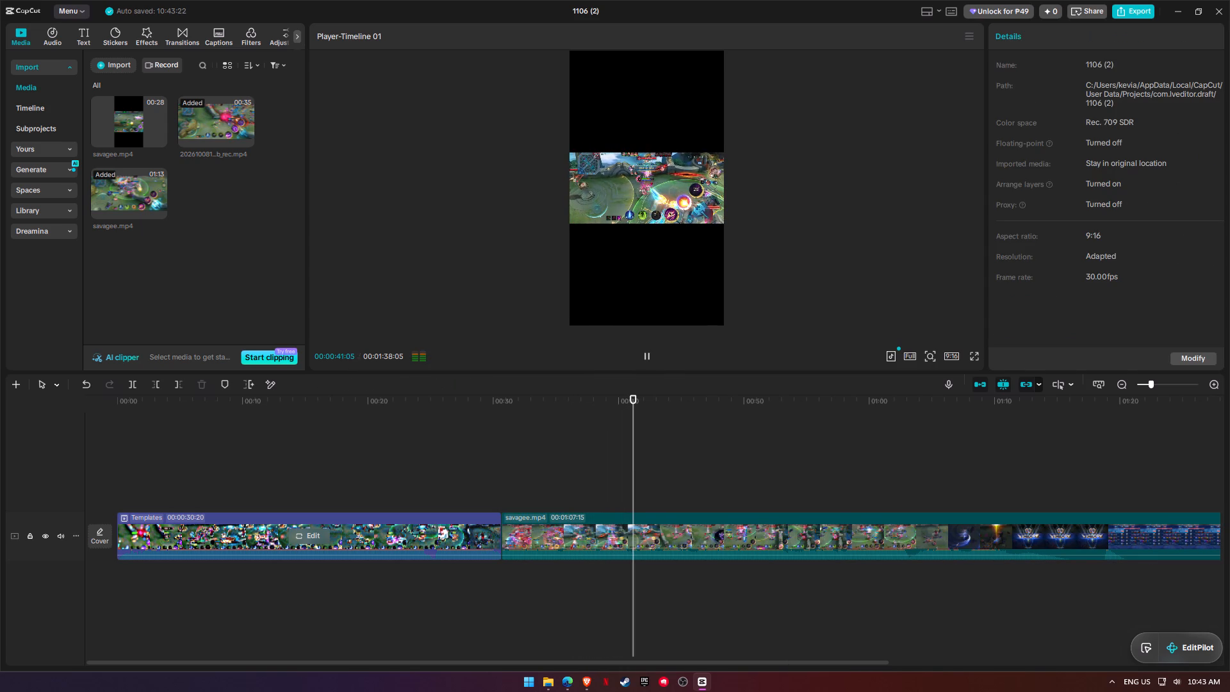
{"action": "key", "text": "space"}
{"action": "key", "text": "space"}
{"action": "key", "text": "space"}
{"action": "left_click", "coordinate": [663, 529]}
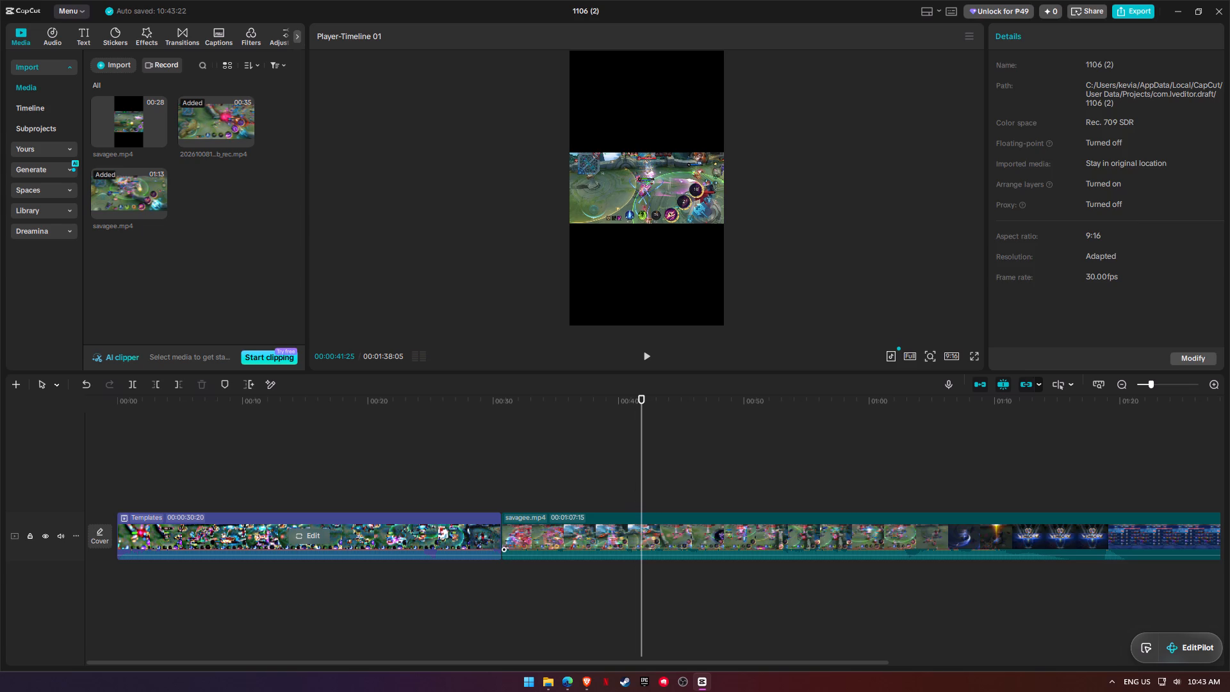
{"action": "key", "text": "ctrl+b"}
{"action": "key", "text": "space"}
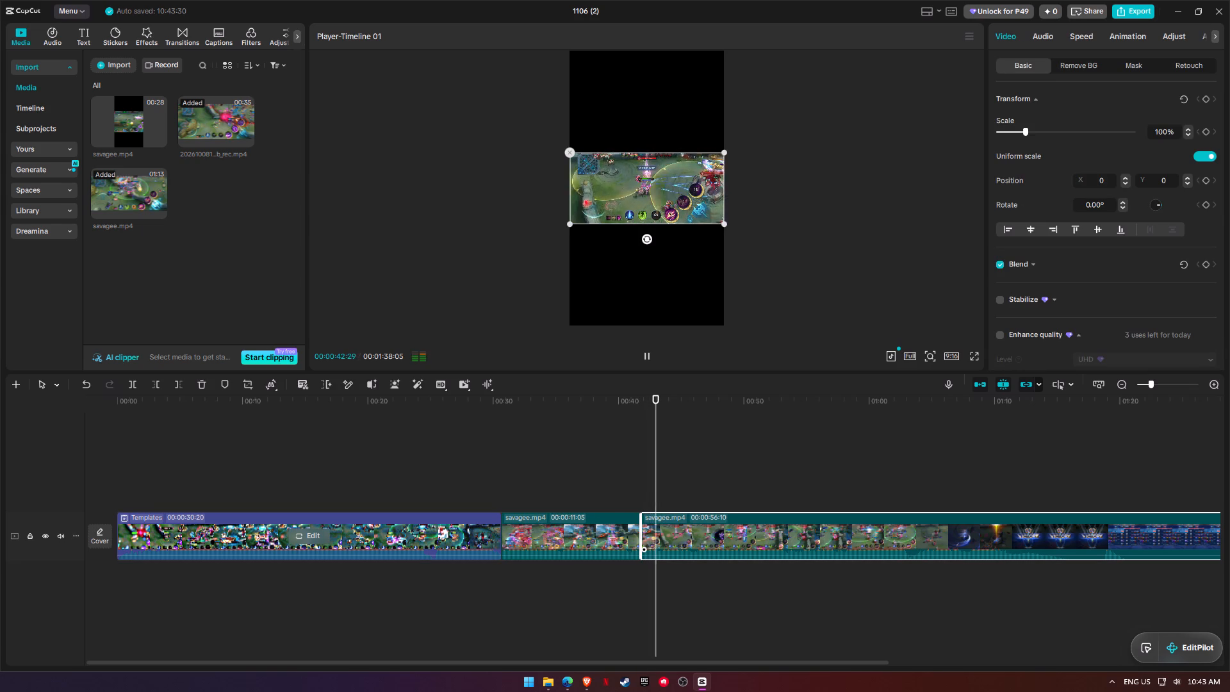
{"action": "key", "text": "space"}
{"action": "key", "text": "ctrl+b"}
{"action": "left_click", "coordinate": [653, 536]}
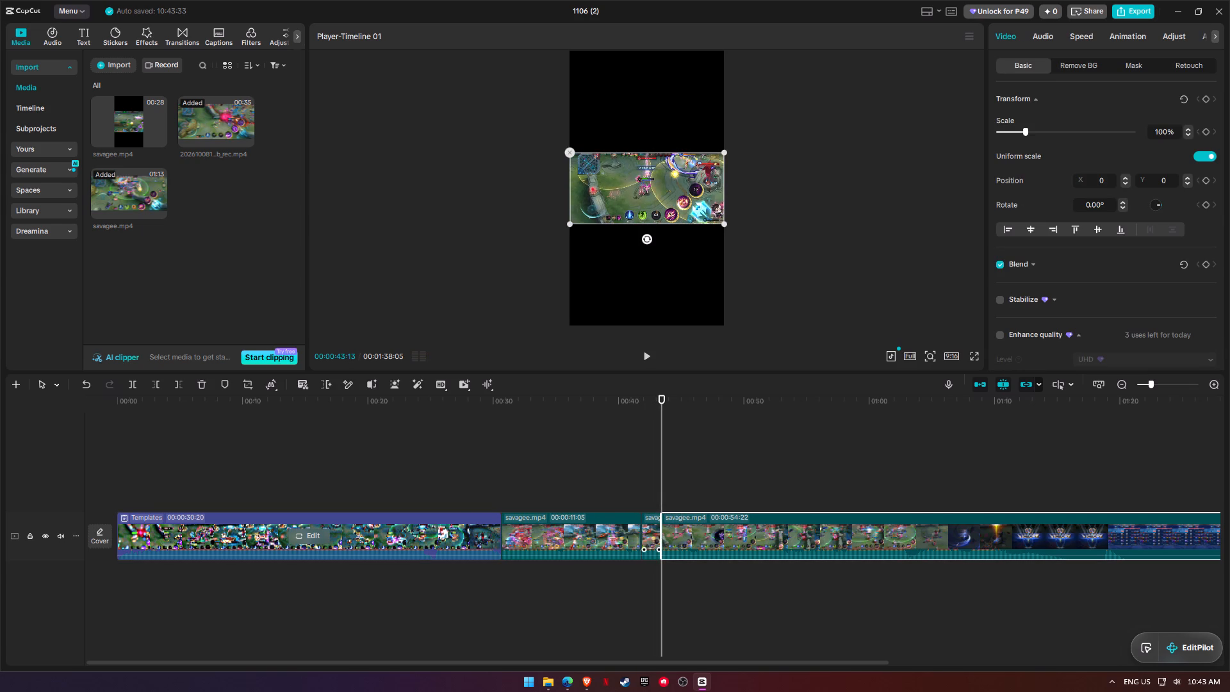
{"action": "key", "text": "BackSpace"}
Split the last savagee.mp4 segment on the Victory screen at 00:01:08:28 and delete everything after the cut.
{"action": "key", "text": "space"}
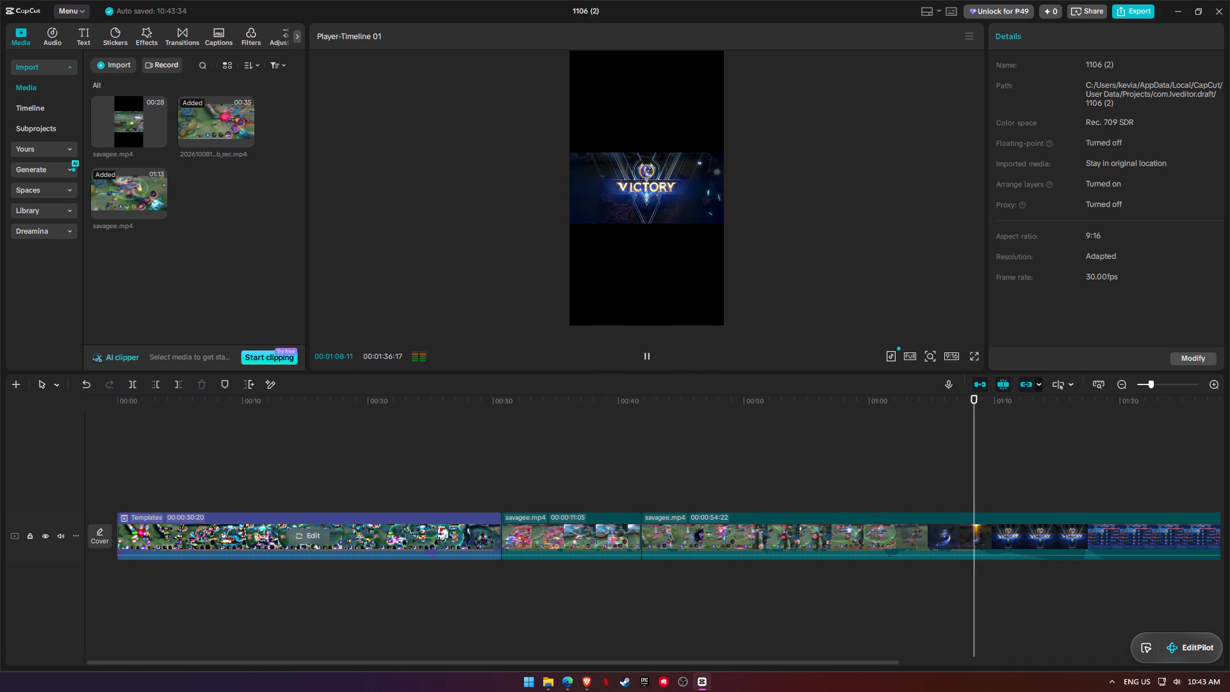
{"action": "key", "text": "ctrl+b"}
{"action": "left_click", "coordinate": [1013, 531]}
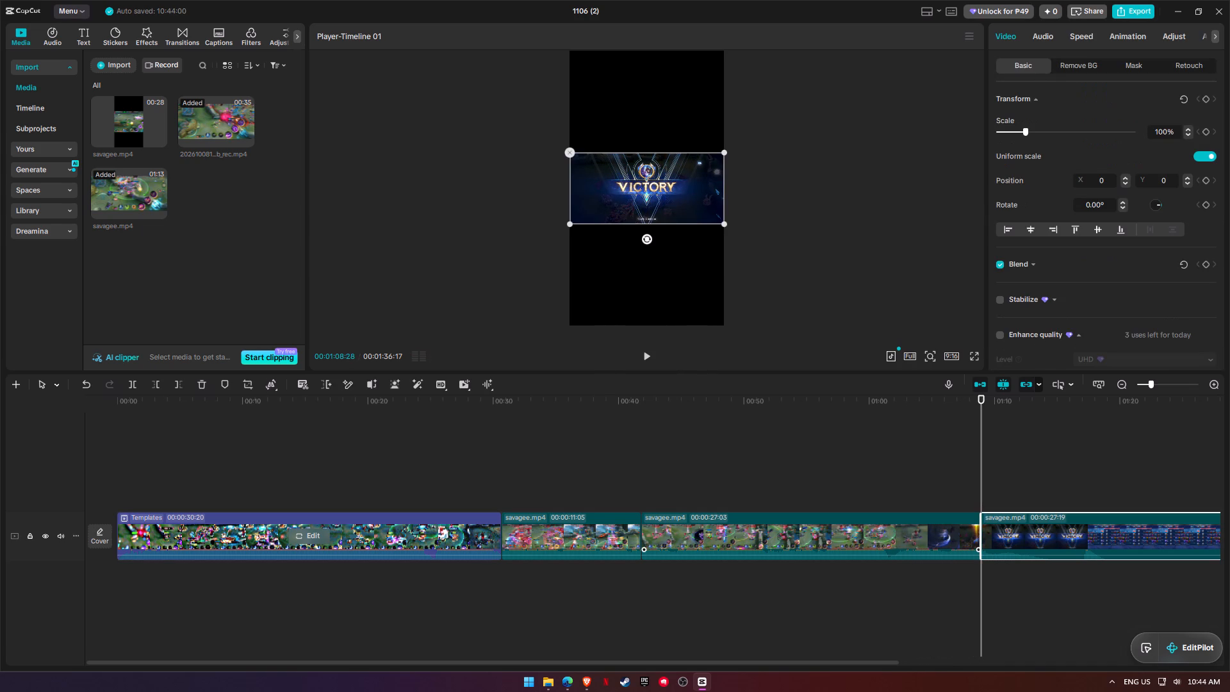
{"action": "key", "text": "BackSpace"}
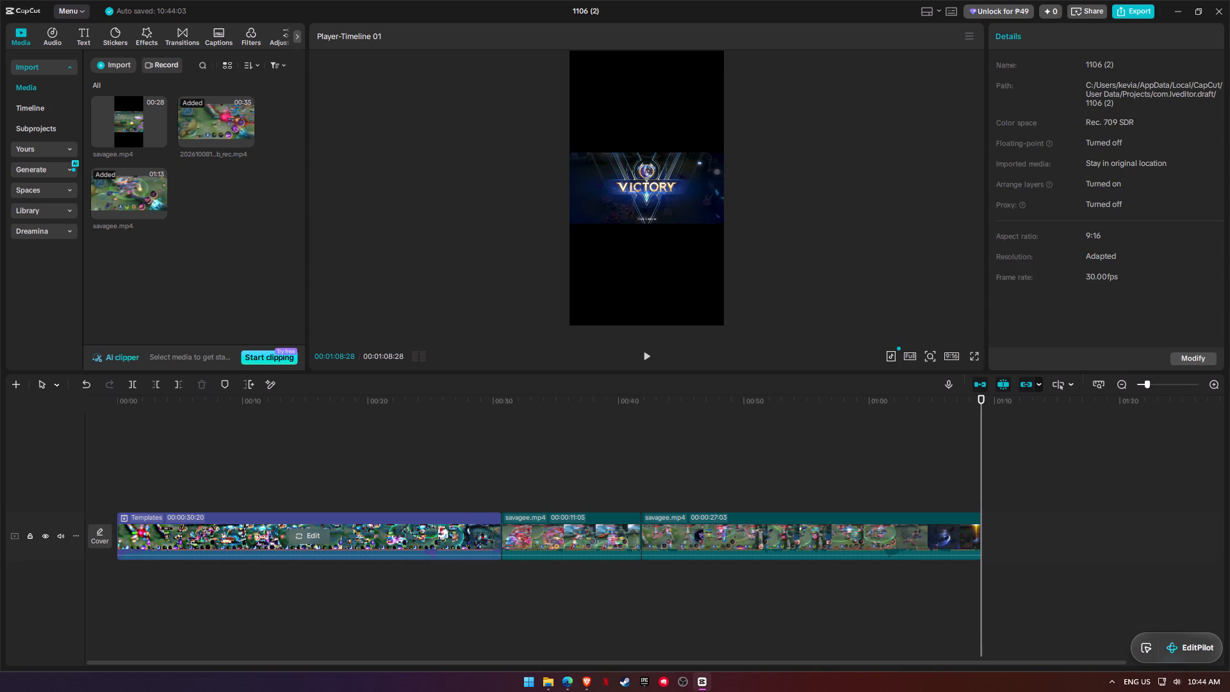
Delete the Templates clip from the start of the timeline.
{"action": "left_click", "coordinate": [431, 526]}
{"action": "key", "text": "BackSpace"}
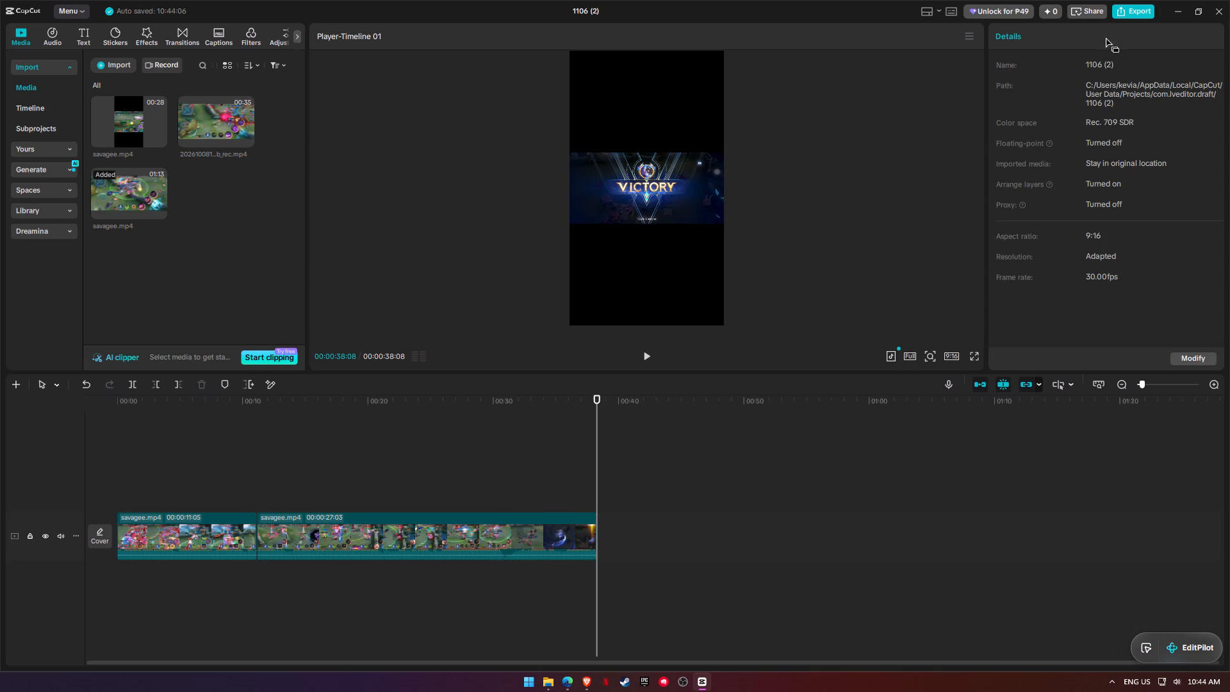
Export the trimmed timeline as 1106 (2) to the Videos Uploads folder in 1080P, H.264 mp4 at 30fps, without sharing it.
{"action": "left_click", "coordinate": [1128, 9]}
{"action": "left_click", "coordinate": [725, 188]}
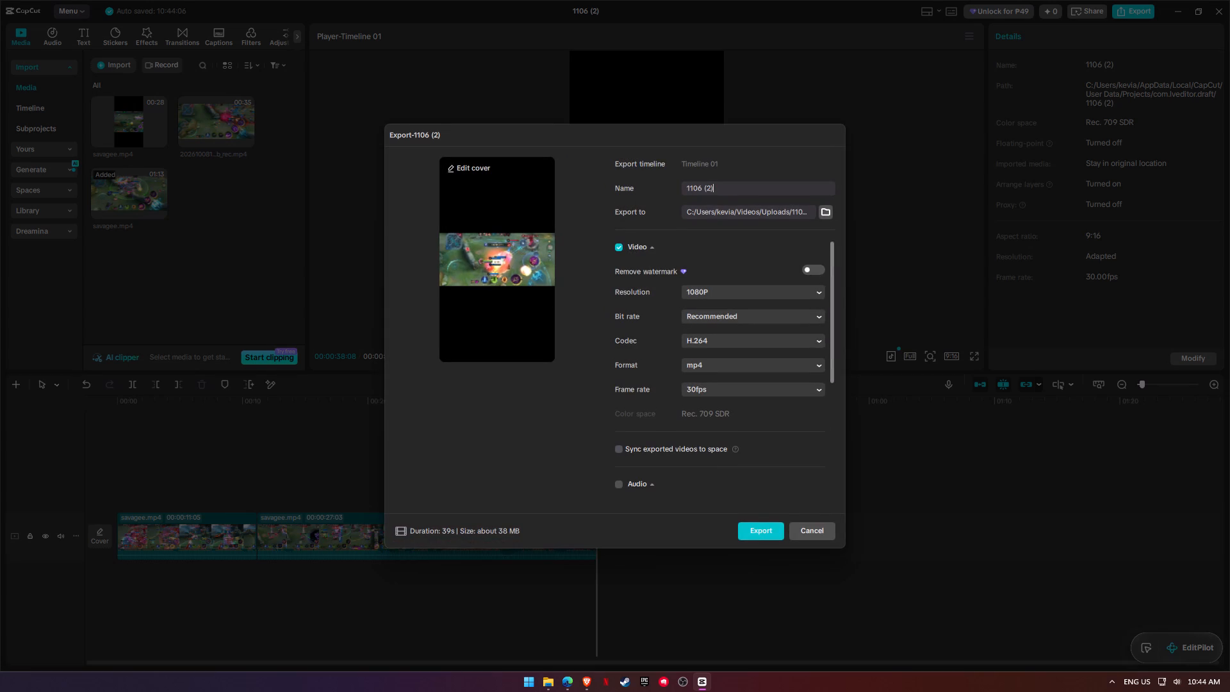
{"action": "left_click", "coordinate": [759, 531]}
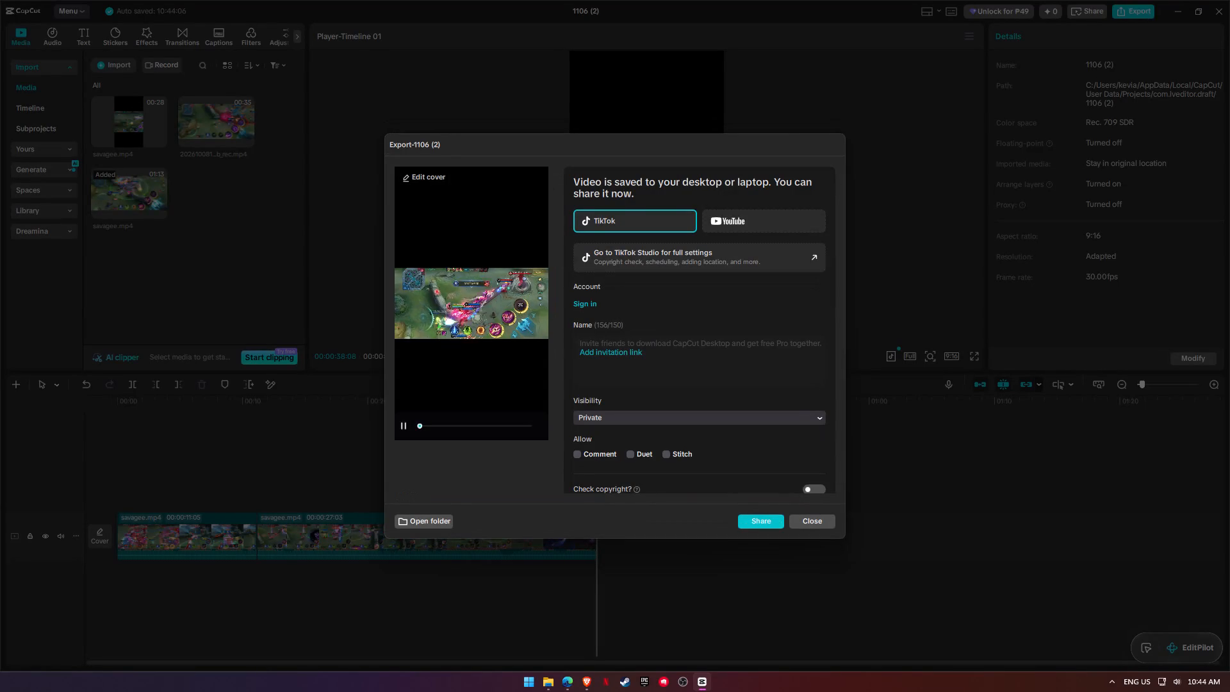
{"action": "left_click", "coordinate": [808, 521]}
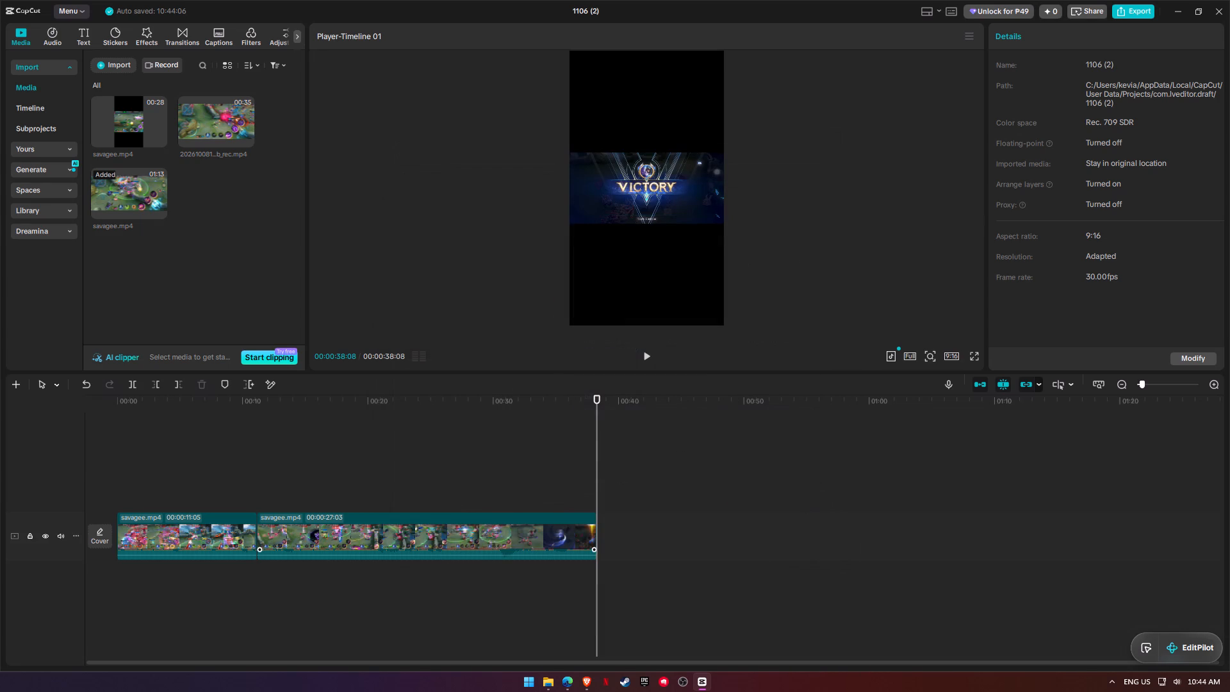
Look through the favorite templates and open the Game template category.
{"action": "left_click", "coordinate": [300, 43]}
{"action": "left_click", "coordinate": [258, 42]}
{"action": "left_click", "coordinate": [33, 66]}
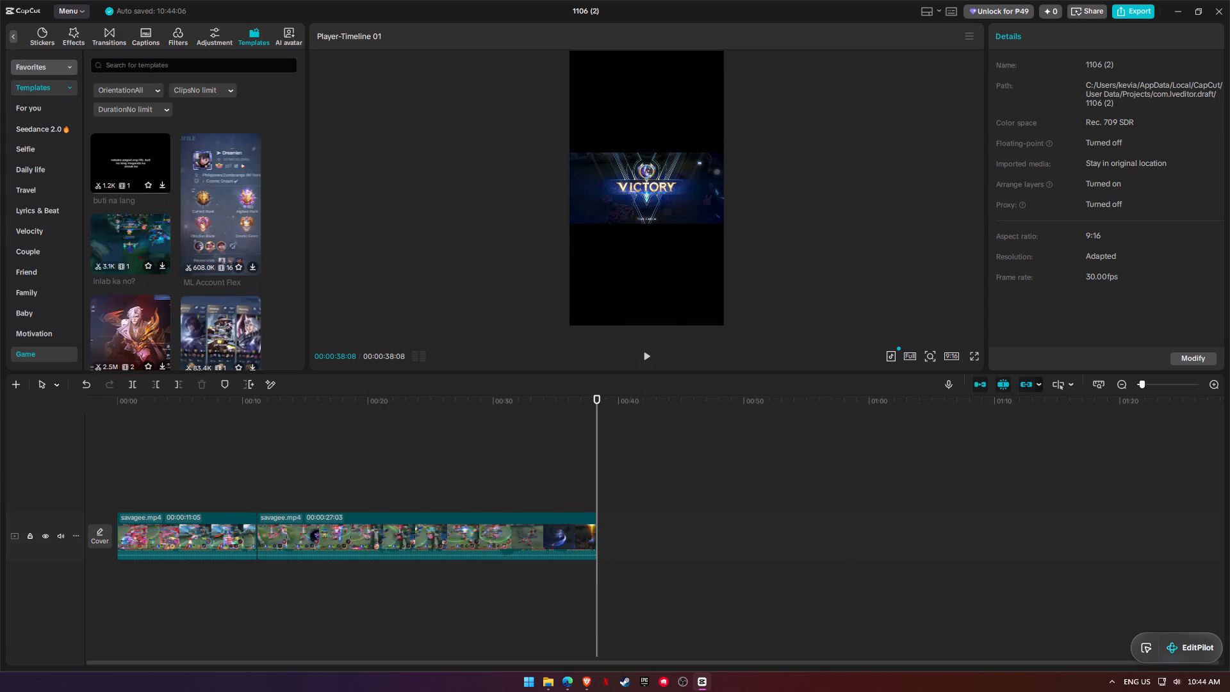
{"action": "left_click", "coordinate": [31, 68]}
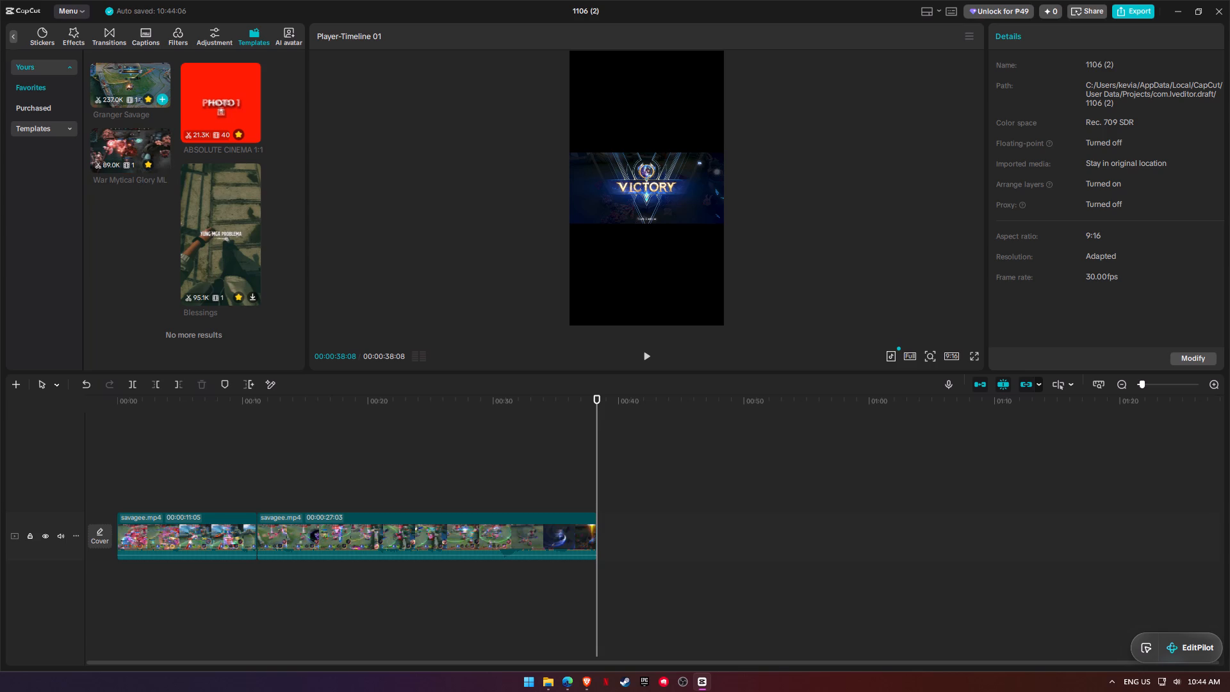
{"action": "left_click", "coordinate": [58, 130]}
{"action": "left_click", "coordinate": [40, 353]}
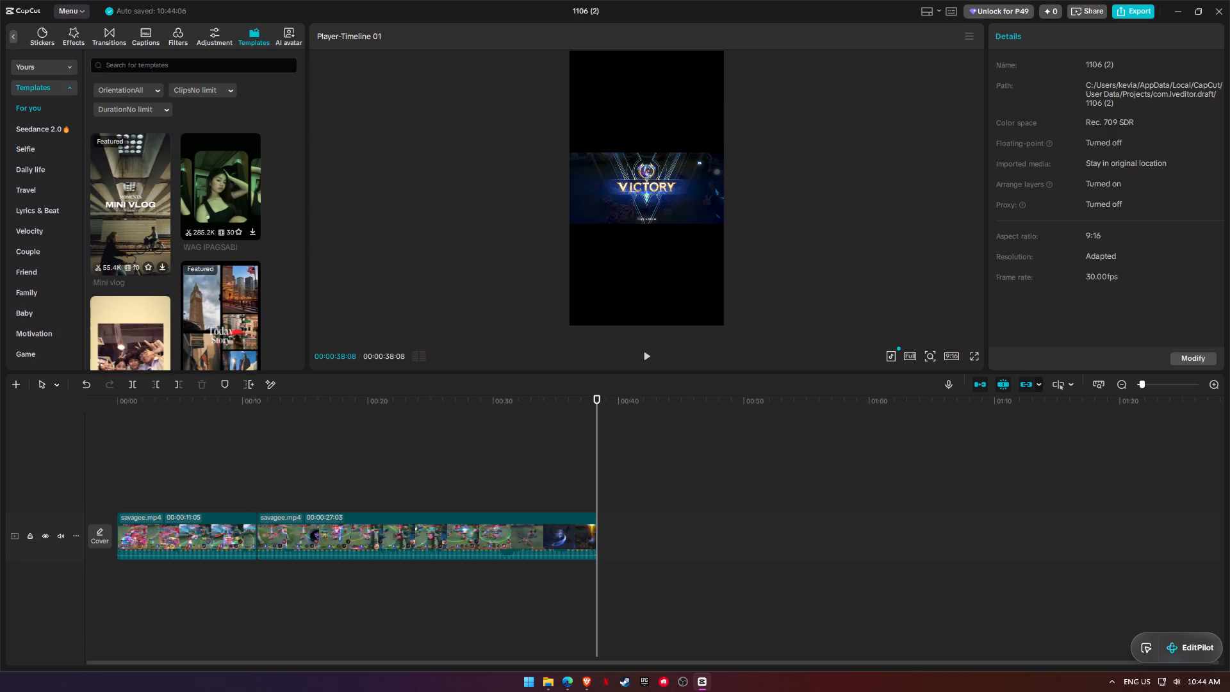
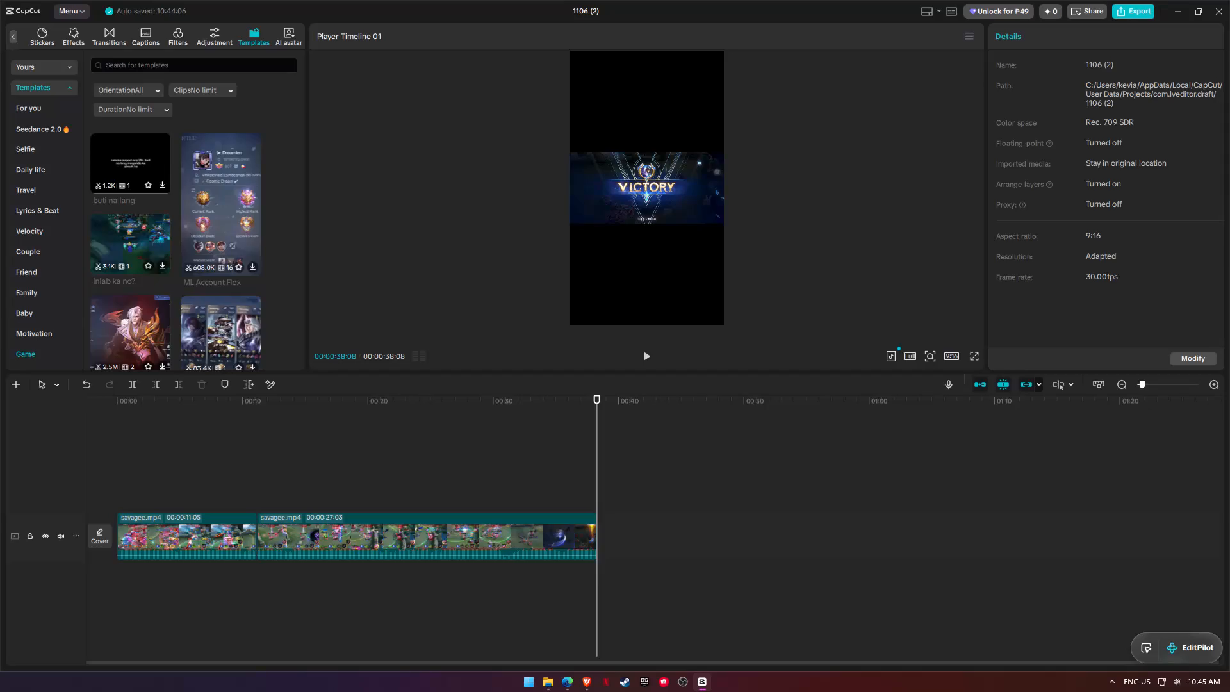
Delete both savagee.mp4 clips from the timeline.
{"action": "left_click", "coordinate": [331, 519]}
{"action": "left_click_drag", "start_coordinate": [233, 481], "coordinate": [372, 543]}
{"action": "key", "text": "BackSpace"}
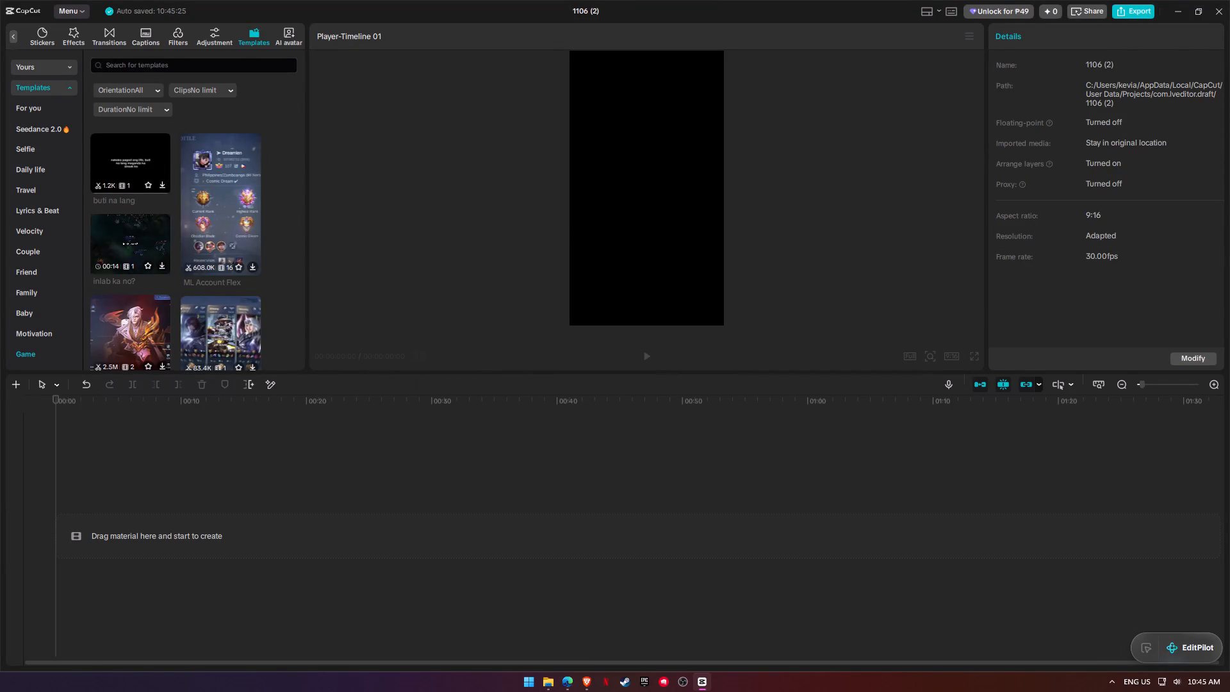
Search the templates for savage ml edit, mark the "you're delusional" template as a favorite and add it to the timeline.
{"action": "left_click", "coordinate": [198, 67]}
{"action": "type", "text": "sava"}
{"action": "left_click", "coordinate": [161, 98]}
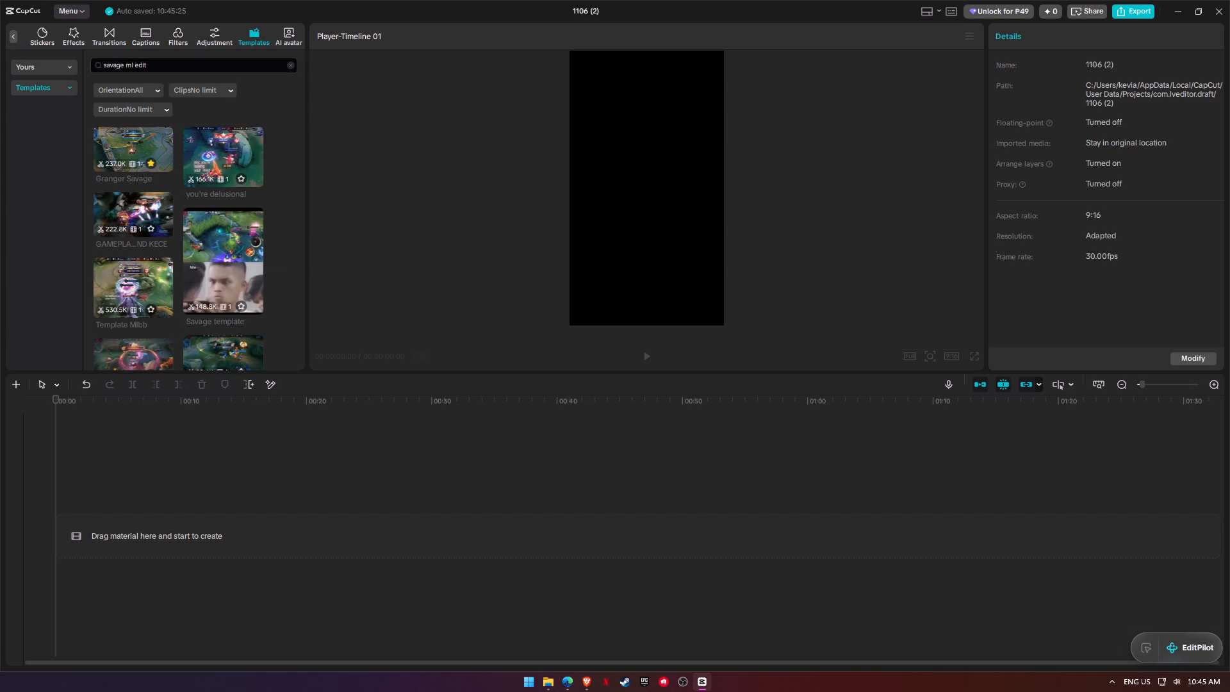
{"action": "left_click", "coordinate": [242, 177]}
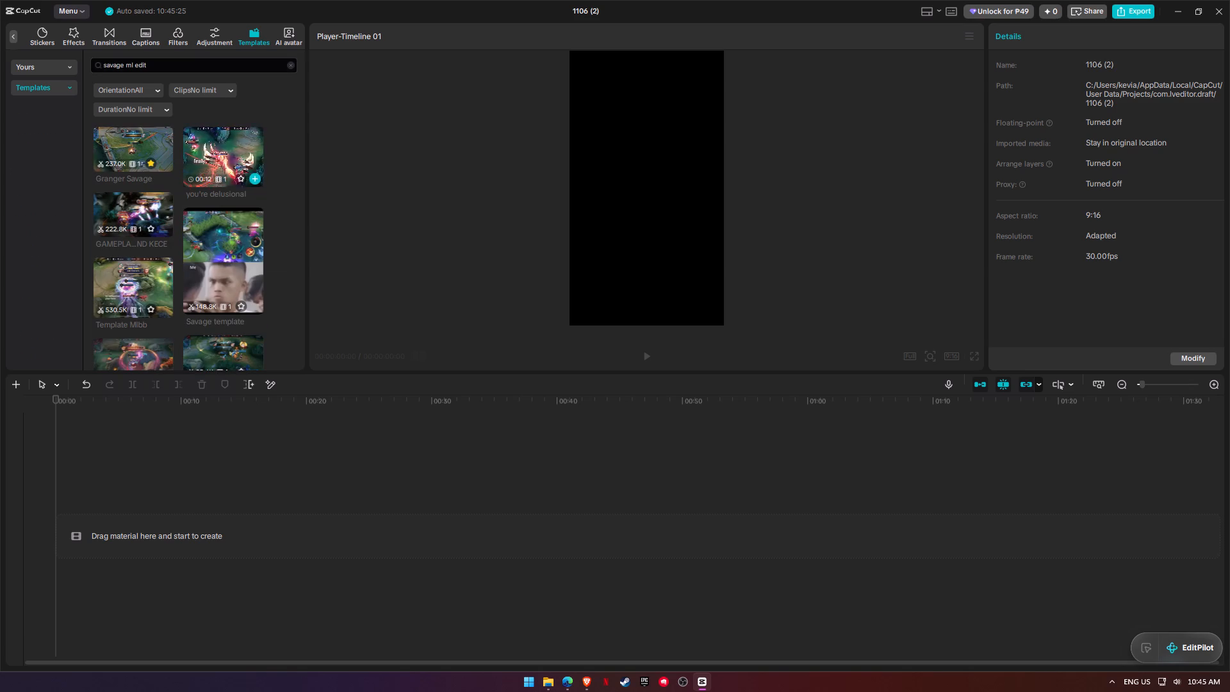
{"action": "left_click", "coordinate": [255, 181]}
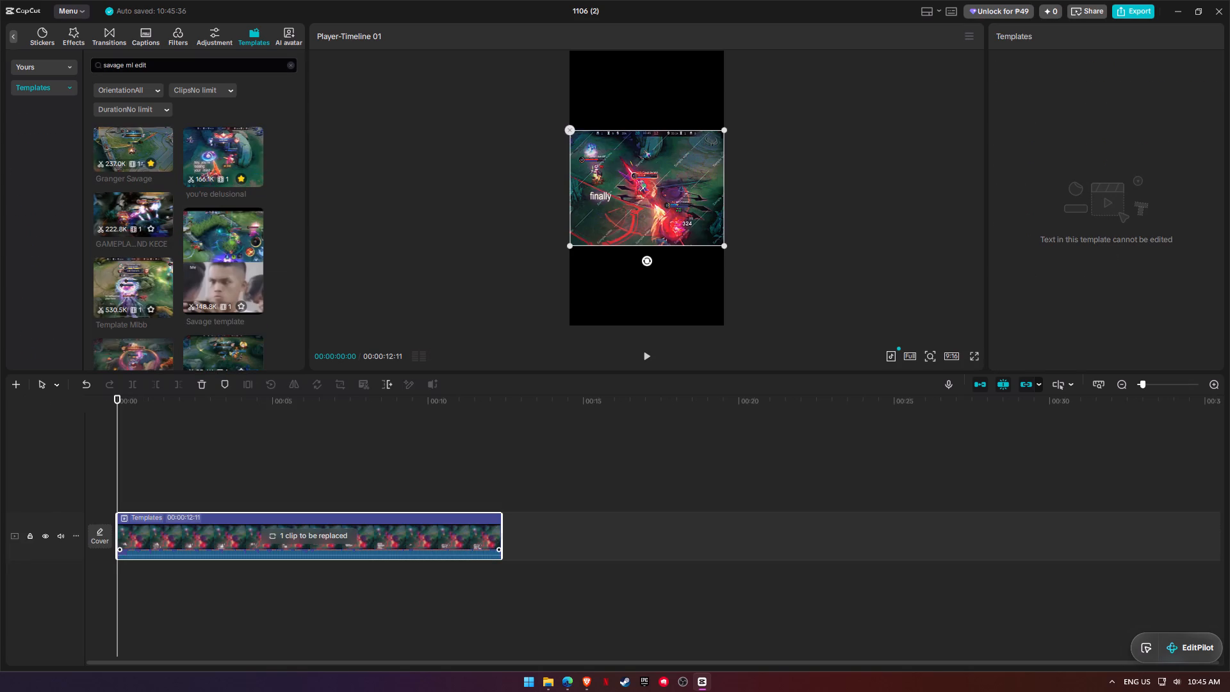
Open the media file selection for replacing the sample clip in the Templates clip.
{"action": "left_click", "coordinate": [273, 538]}
{"action": "left_click", "coordinate": [309, 476]}
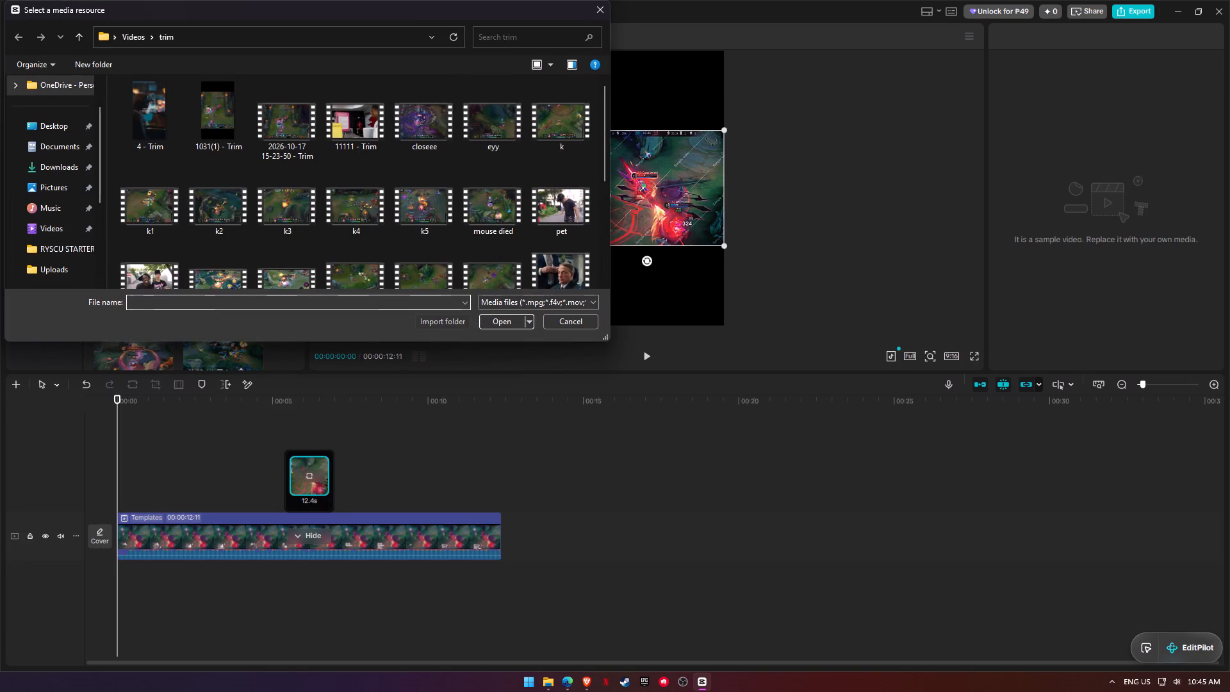
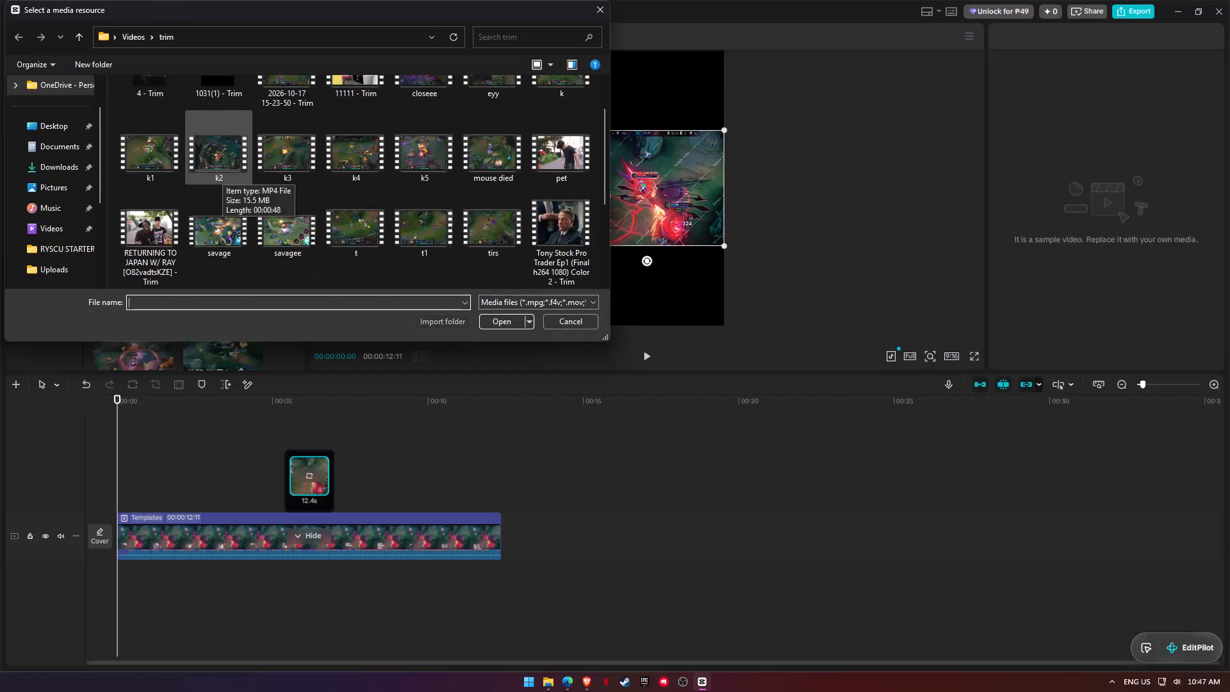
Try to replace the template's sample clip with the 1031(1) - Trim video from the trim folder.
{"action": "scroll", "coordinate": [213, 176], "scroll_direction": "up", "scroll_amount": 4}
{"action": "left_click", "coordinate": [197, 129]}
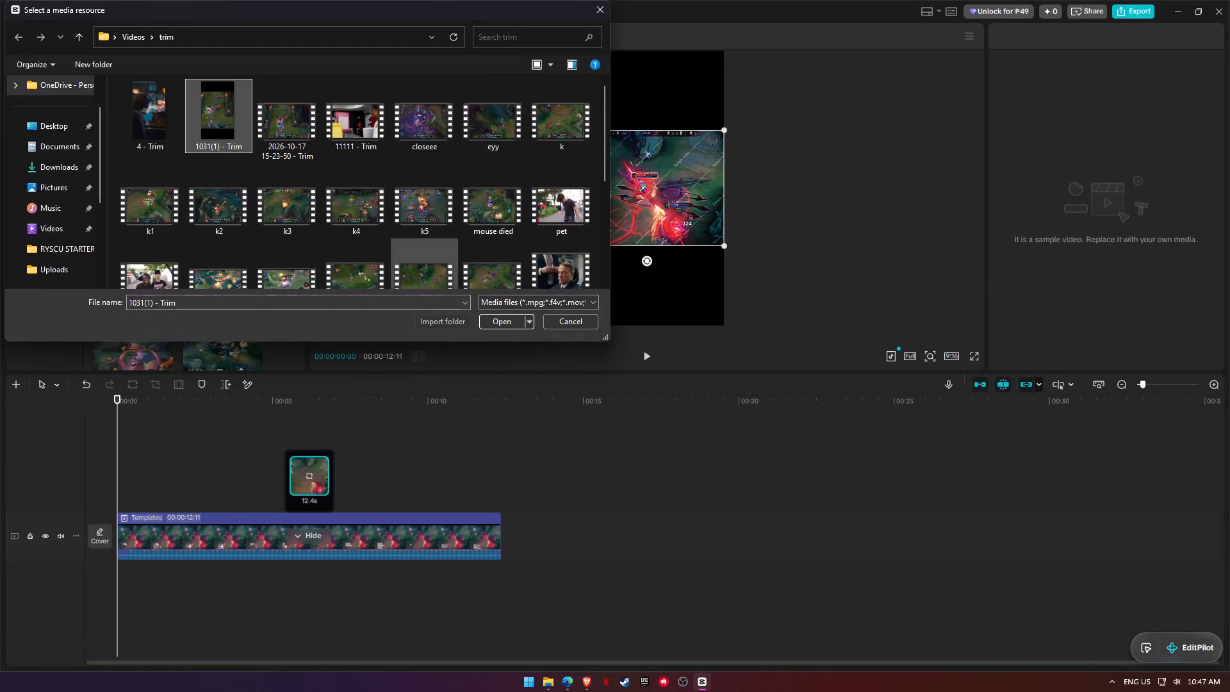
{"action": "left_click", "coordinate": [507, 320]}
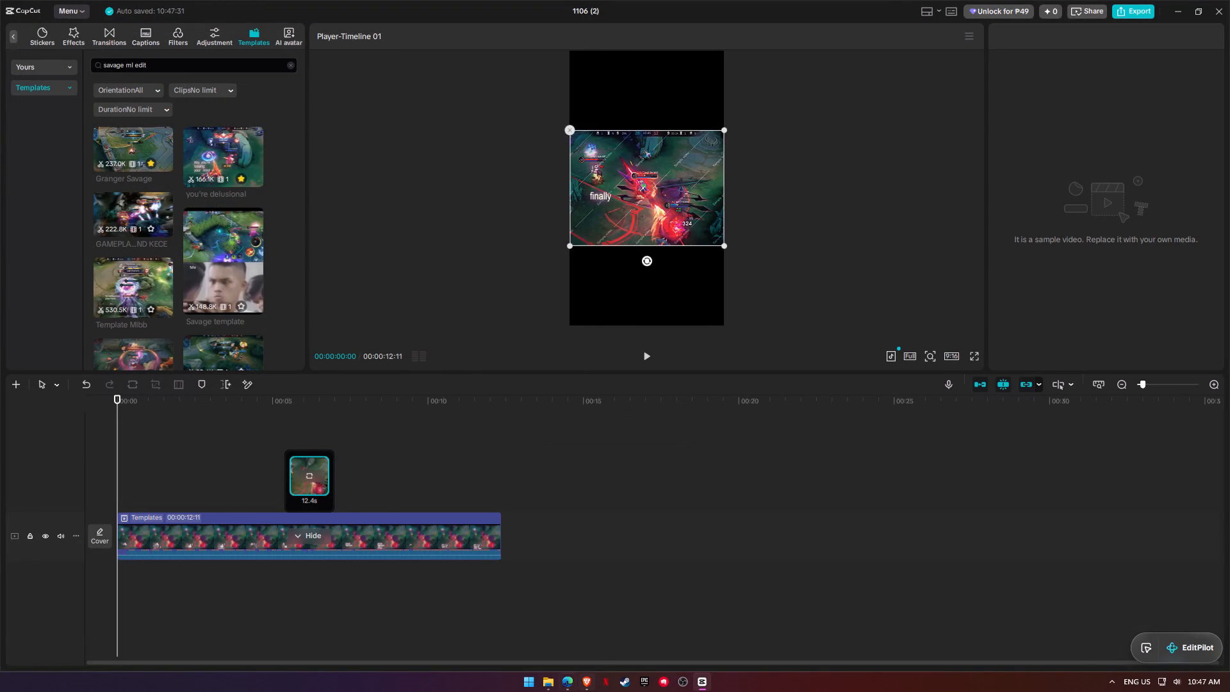
Switch to File Explorer and preview the 1106 (2) video in the Uploads folder.
{"action": "left_click", "coordinate": [552, 681]}
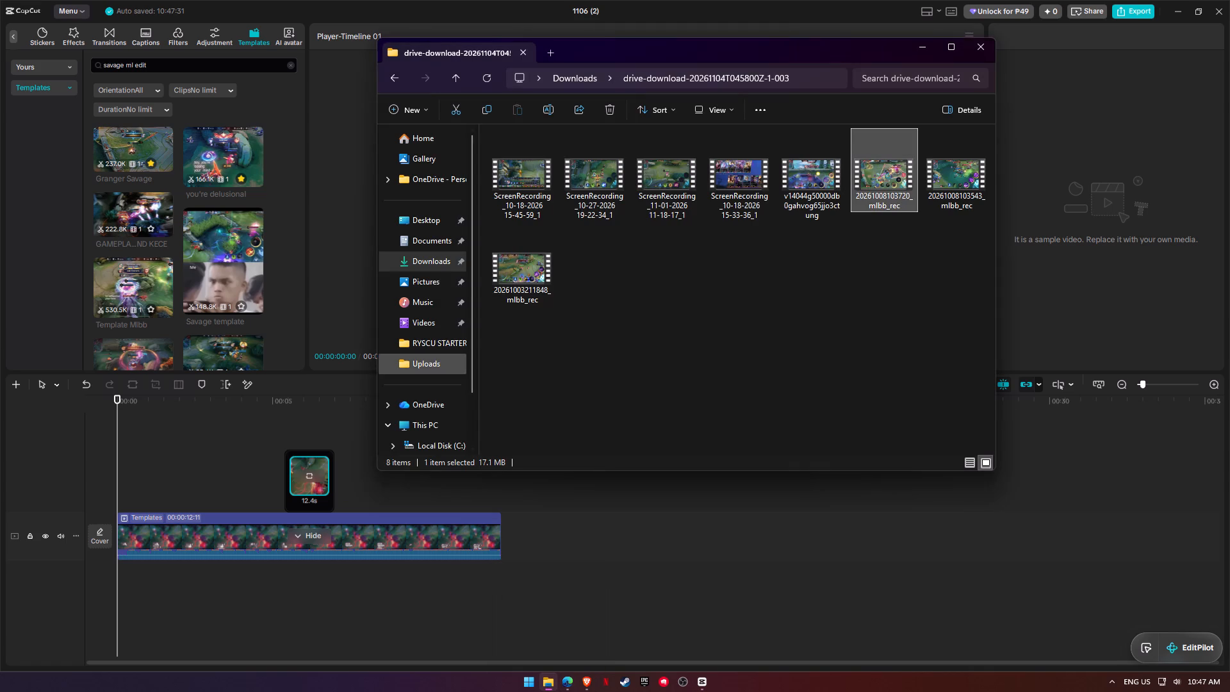
{"action": "left_click", "coordinate": [421, 356]}
{"action": "double_click", "coordinate": [638, 177]}
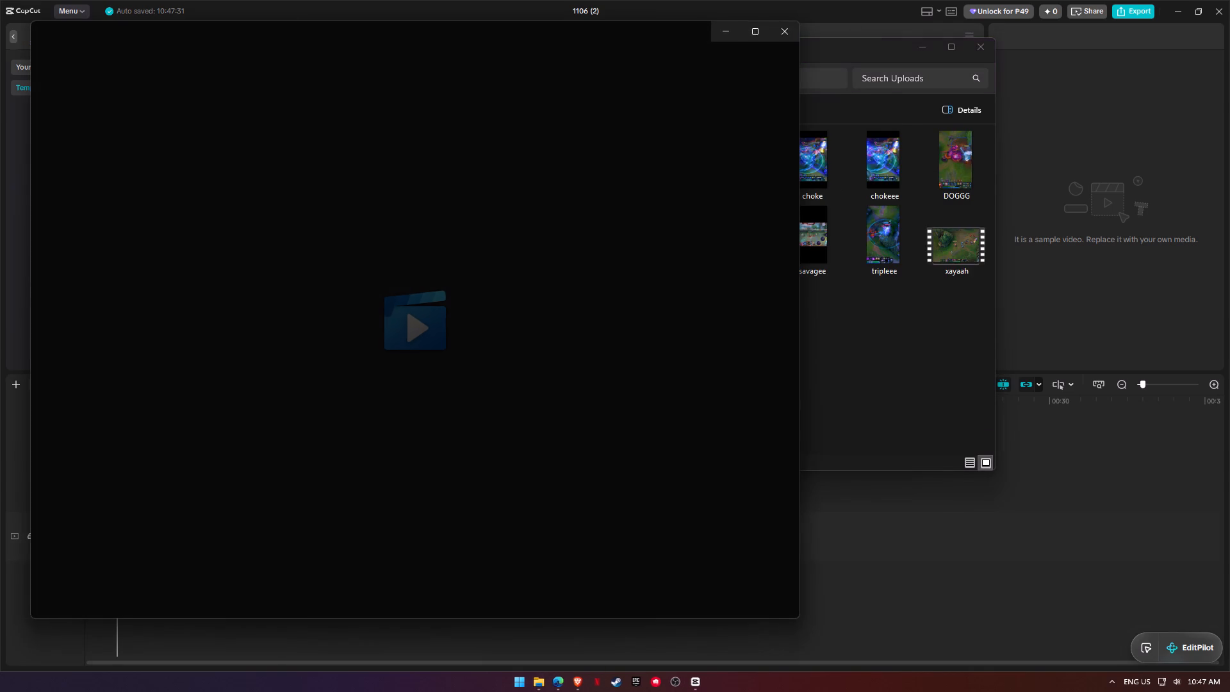
{"action": "left_click", "coordinate": [784, 34]}
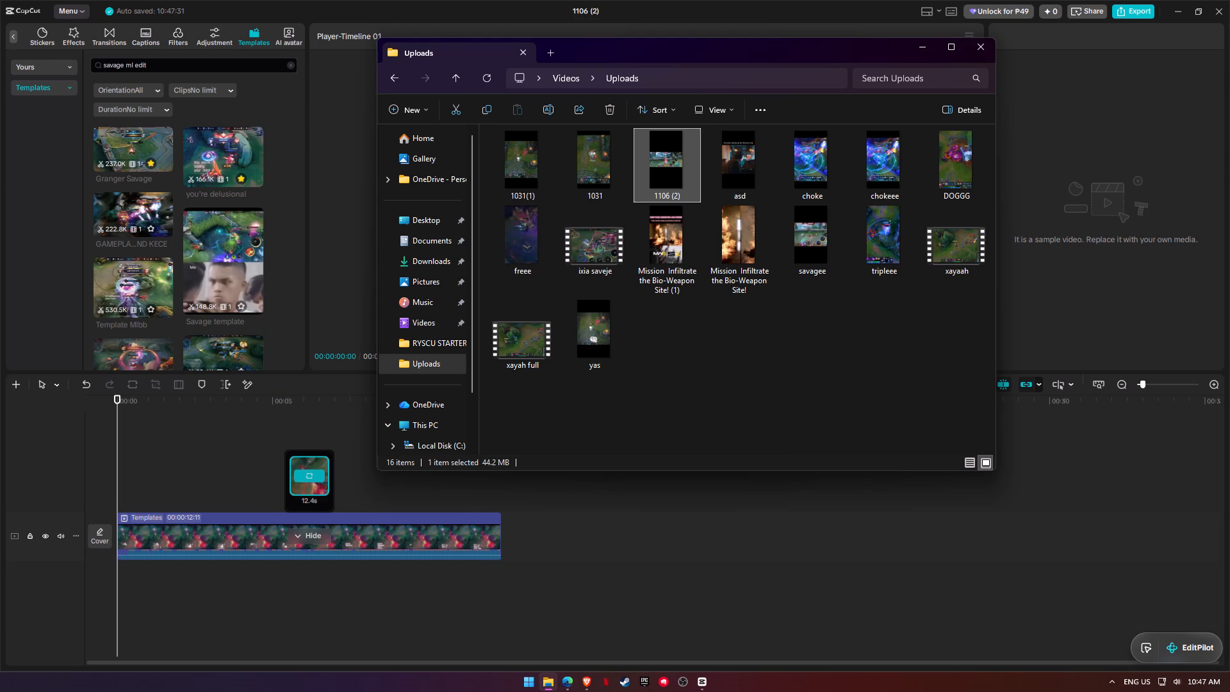
Back in CapCut, preview Template Mlbb and delete the existing Templates clip from the timeline.
{"action": "left_click", "coordinate": [135, 272]}
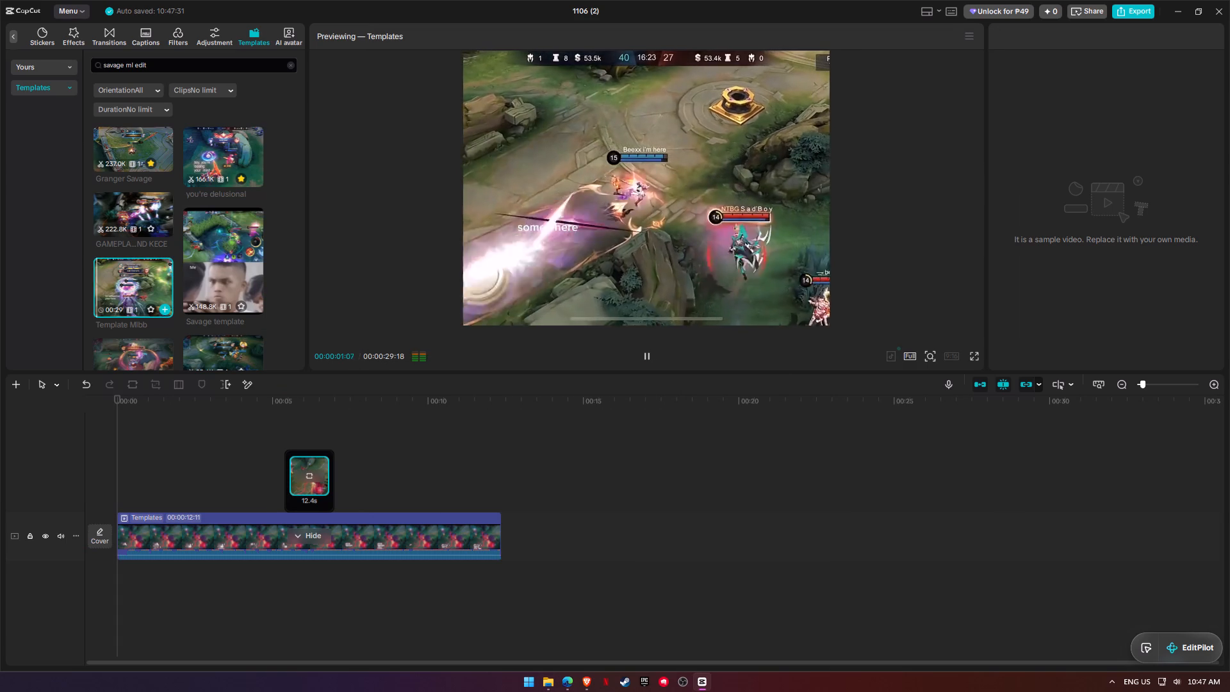
{"action": "left_click", "coordinate": [314, 533]}
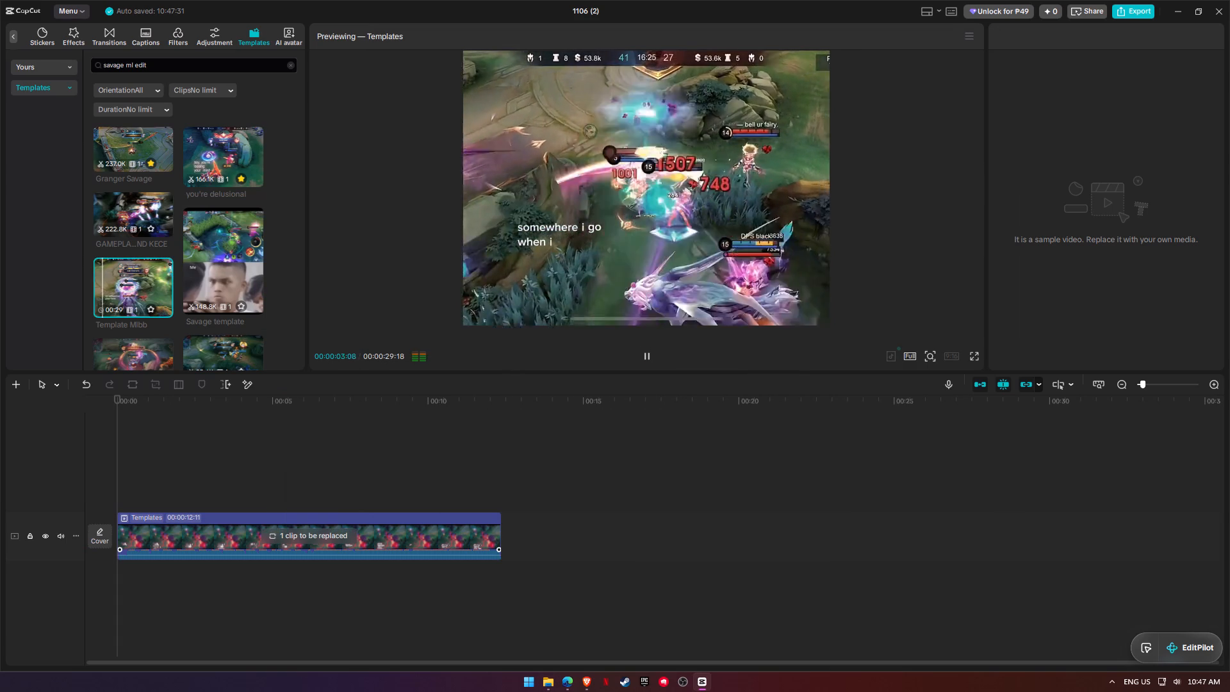
{"action": "key", "text": "BackSpace"}
{"action": "left_click", "coordinate": [379, 520]}
{"action": "key", "text": "BackSpace"}
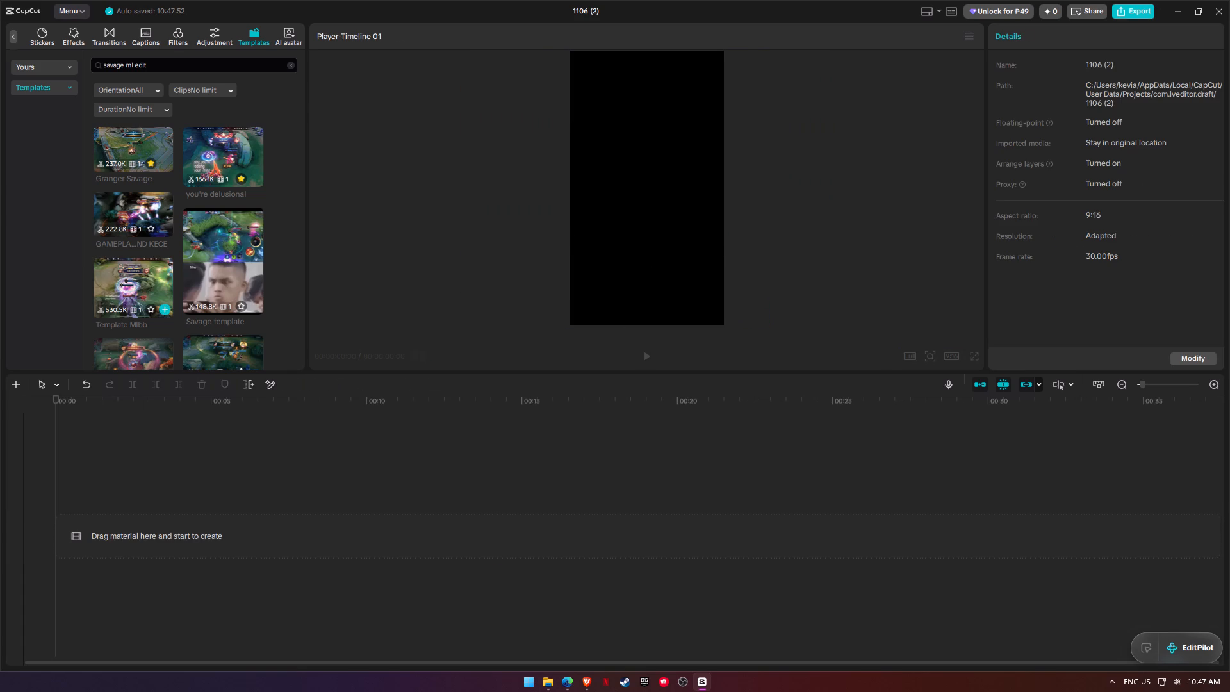
Mark Template Mlbb as a favorite and add it to the timeline.
{"action": "left_click", "coordinate": [153, 307]}
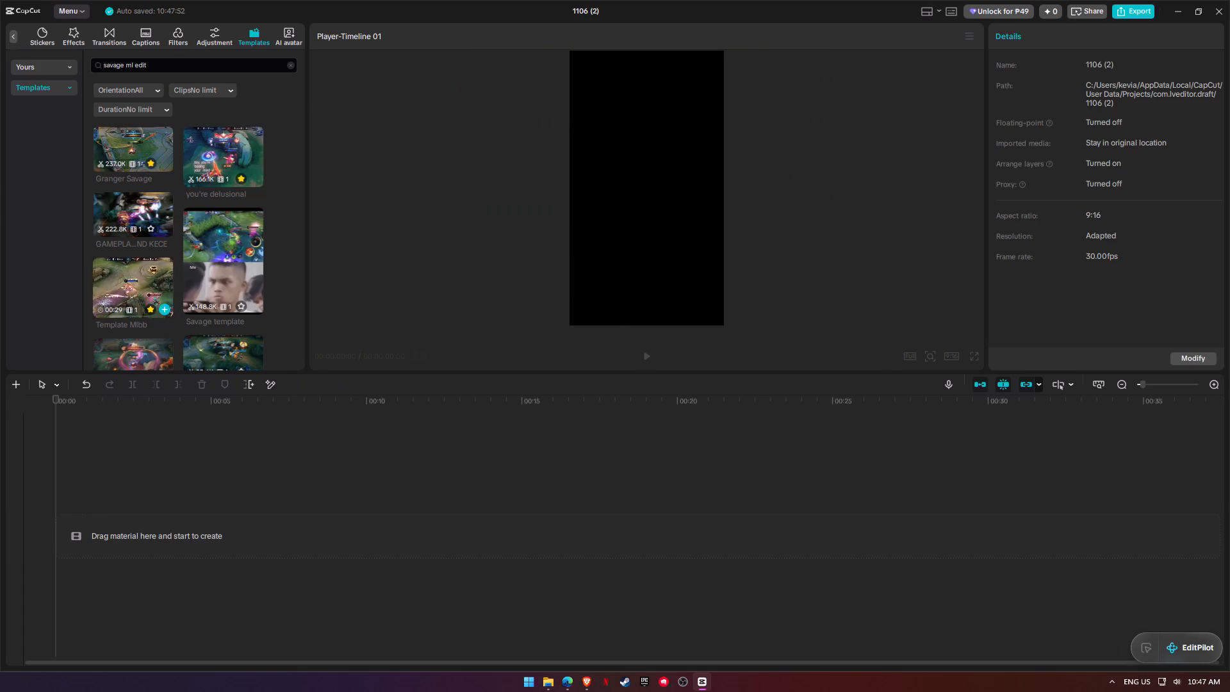
{"action": "left_click", "coordinate": [160, 307]}
Replace the sample clip in the Template Mlbb clip with the 1106 (2) video from the Uploads folder.
{"action": "left_click", "coordinate": [279, 533]}
{"action": "left_click", "coordinate": [309, 468]}
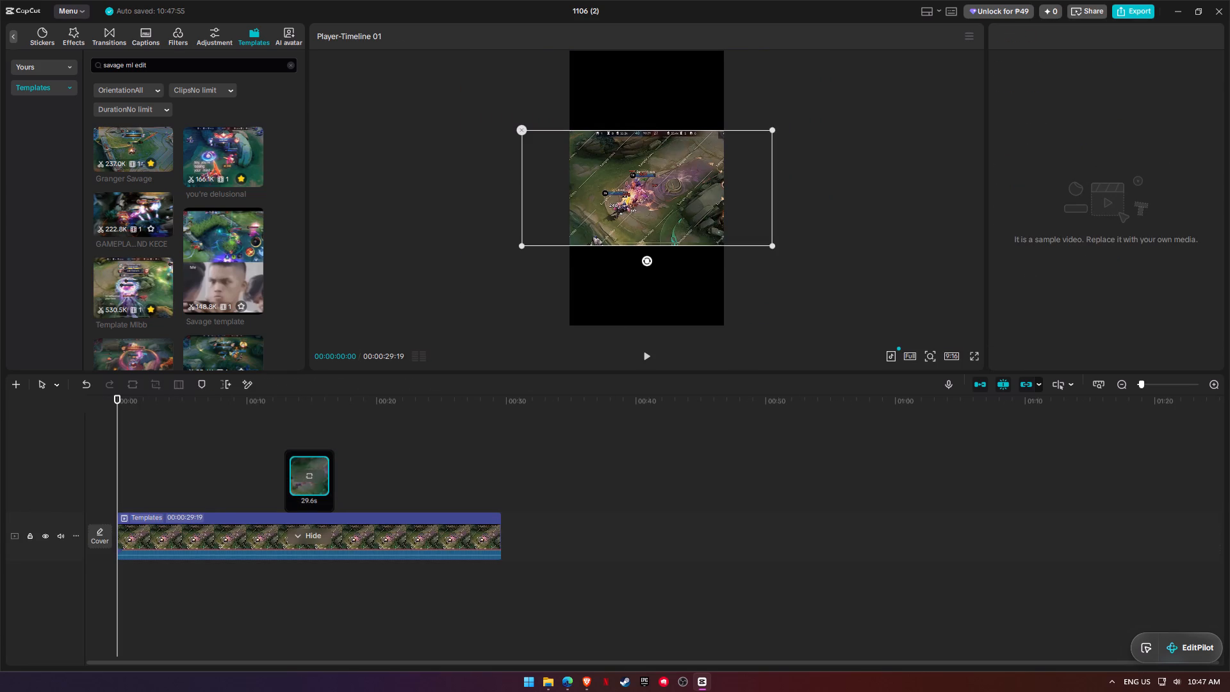
{"action": "left_click", "coordinate": [315, 474]}
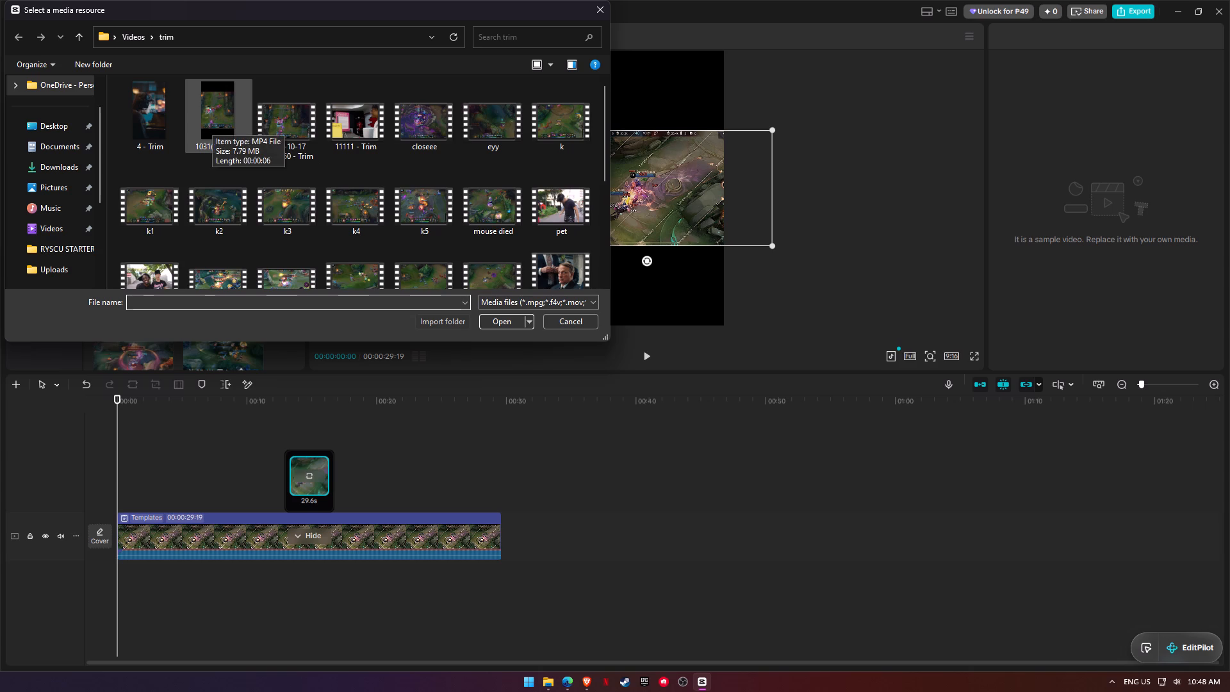
{"action": "scroll", "coordinate": [252, 226], "scroll_direction": "down", "scroll_amount": 2}
{"action": "scroll", "coordinate": [252, 226], "scroll_direction": "up", "scroll_amount": 2}
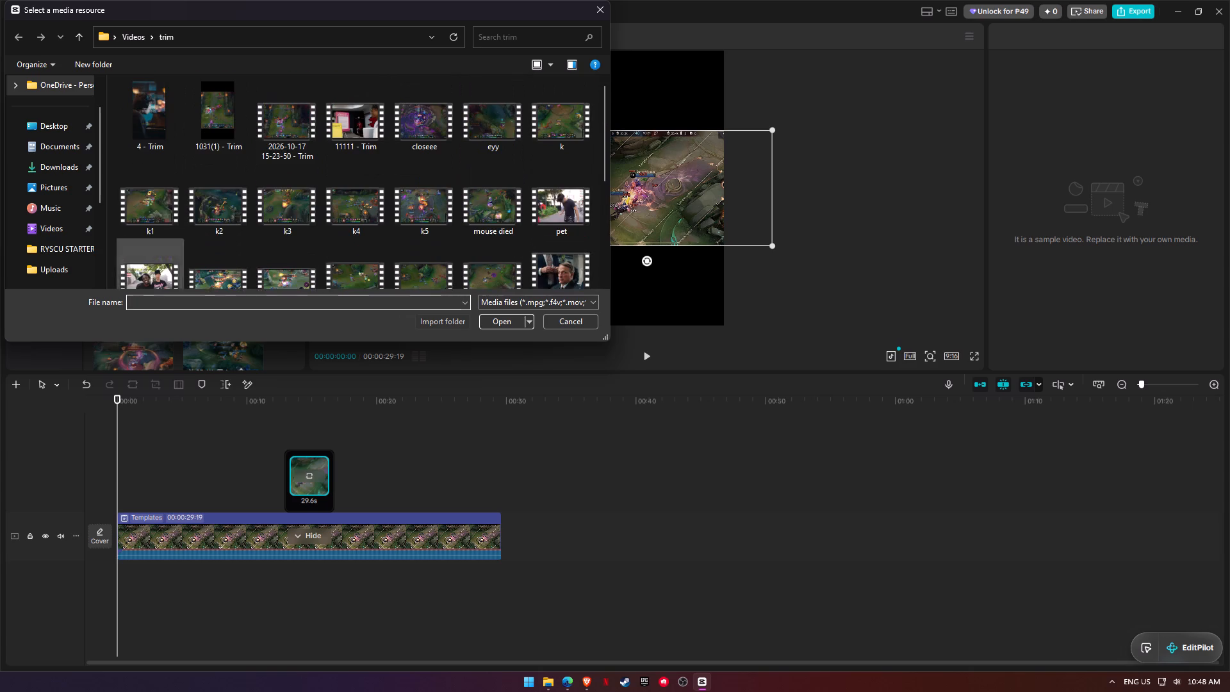
{"action": "scroll", "coordinate": [172, 239], "scroll_direction": "up", "scroll_amount": 1}
{"action": "left_click", "coordinate": [60, 272]}
{"action": "left_click", "coordinate": [278, 122]}
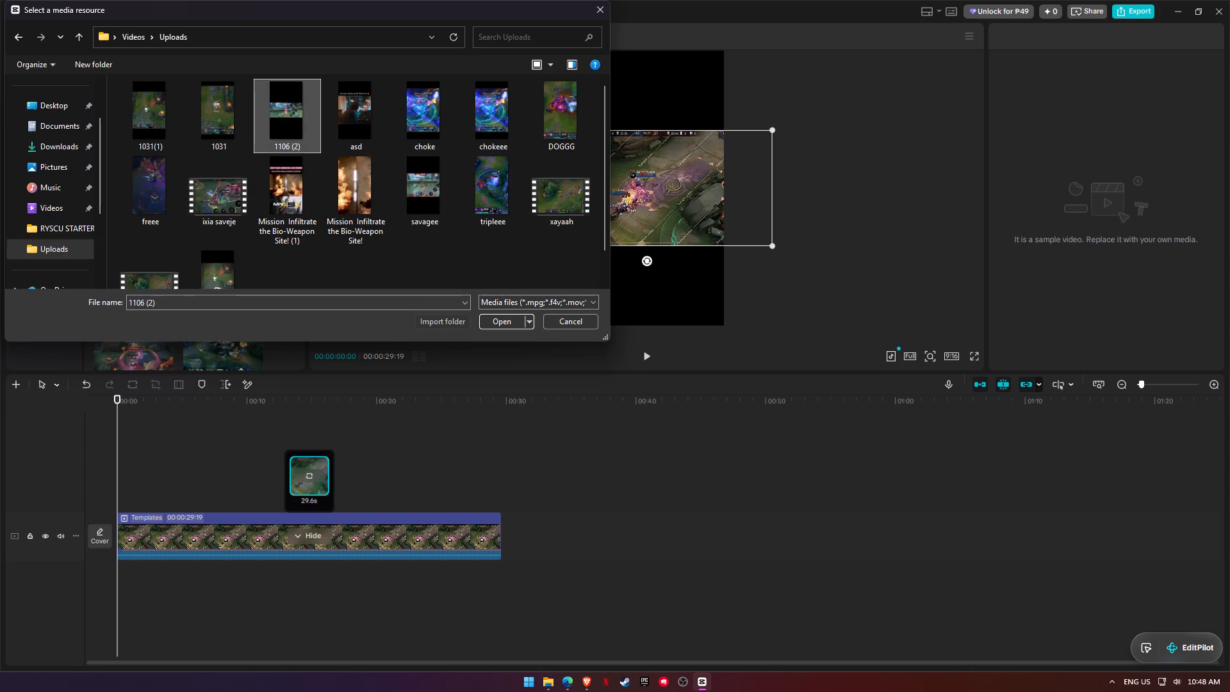
{"action": "left_click", "coordinate": [494, 325]}
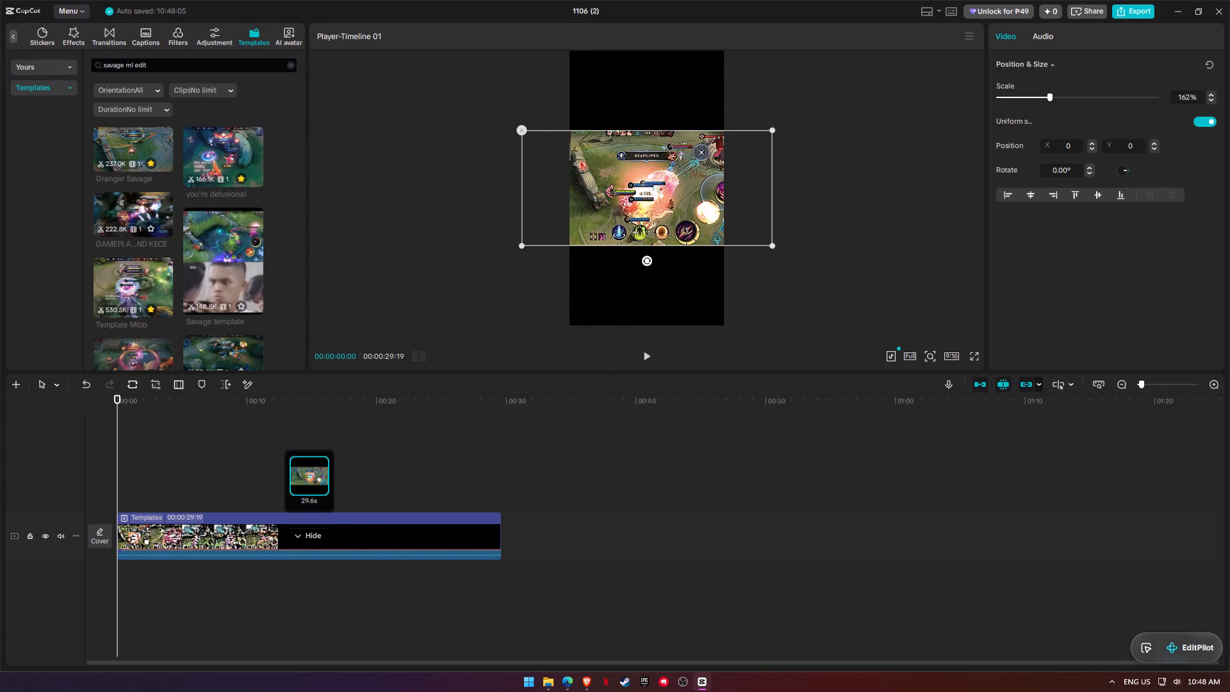
Enlarge the replaced gameplay in the Template Mlbb clip to 200% scale.
{"action": "left_click", "coordinate": [533, 475]}
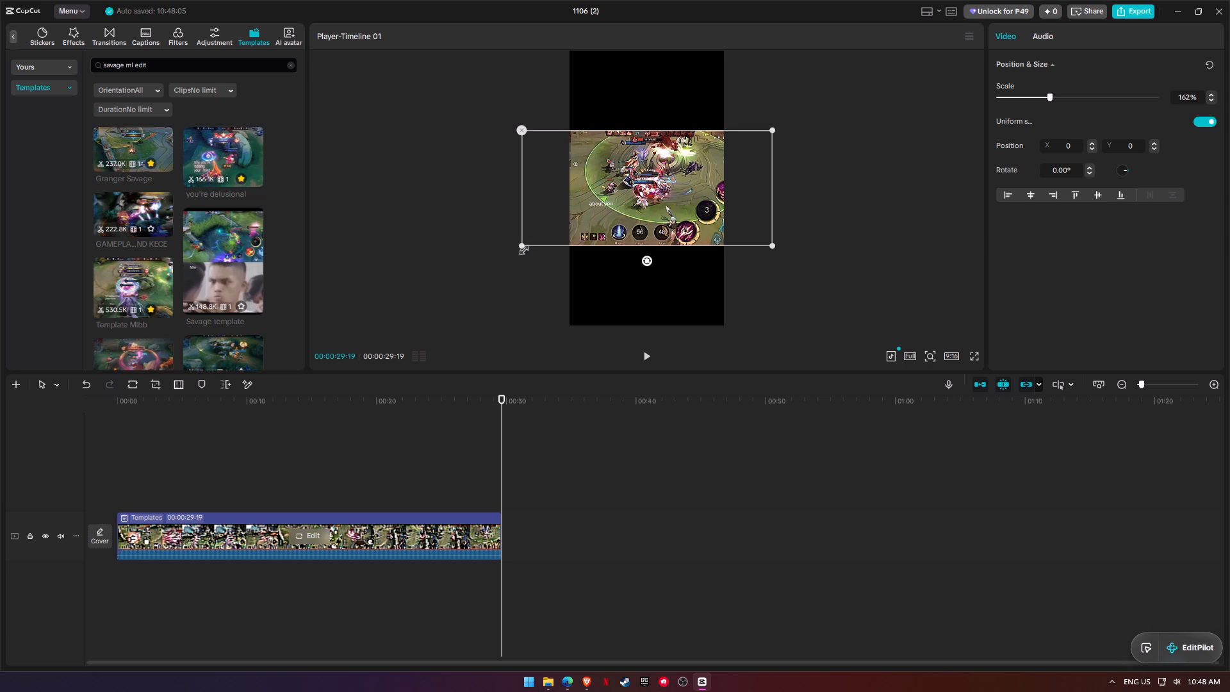
{"action": "left_click_drag", "start_coordinate": [522, 247], "coordinate": [504, 256]}
{"action": "left_click", "coordinate": [340, 418]}
{"action": "left_click_drag", "start_coordinate": [341, 397], "coordinate": [88, 399]}
{"action": "left_click_drag", "start_coordinate": [509, 249], "coordinate": [506, 253]}
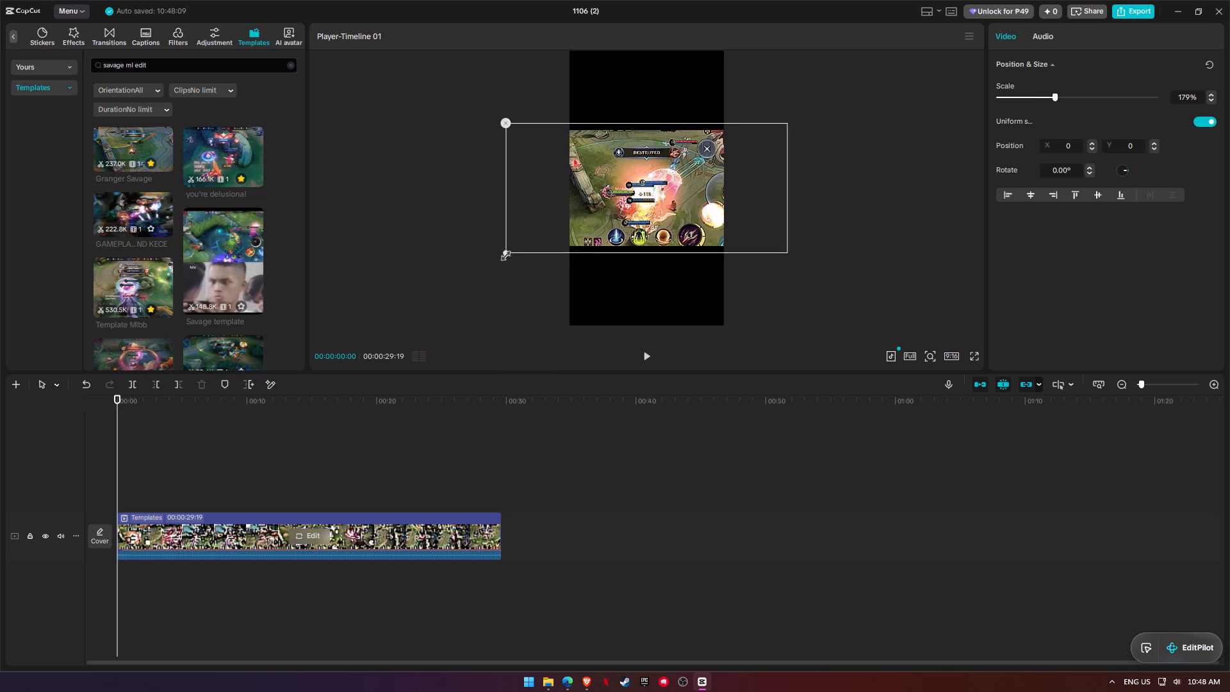
{"action": "left_click_drag", "start_coordinate": [506, 253], "coordinate": [484, 259]}
Play the Template Mlbb clip through from its start, and replay its opening seconds.
{"action": "left_click", "coordinate": [615, 197]}
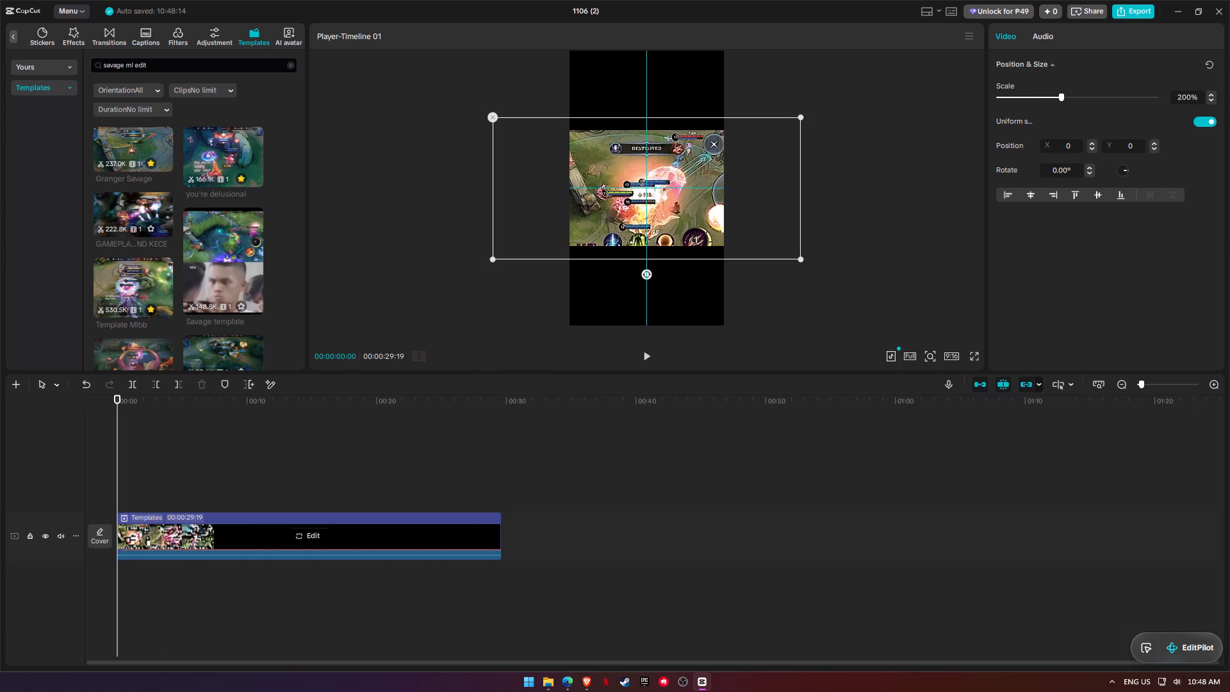
{"action": "key", "text": "space"}
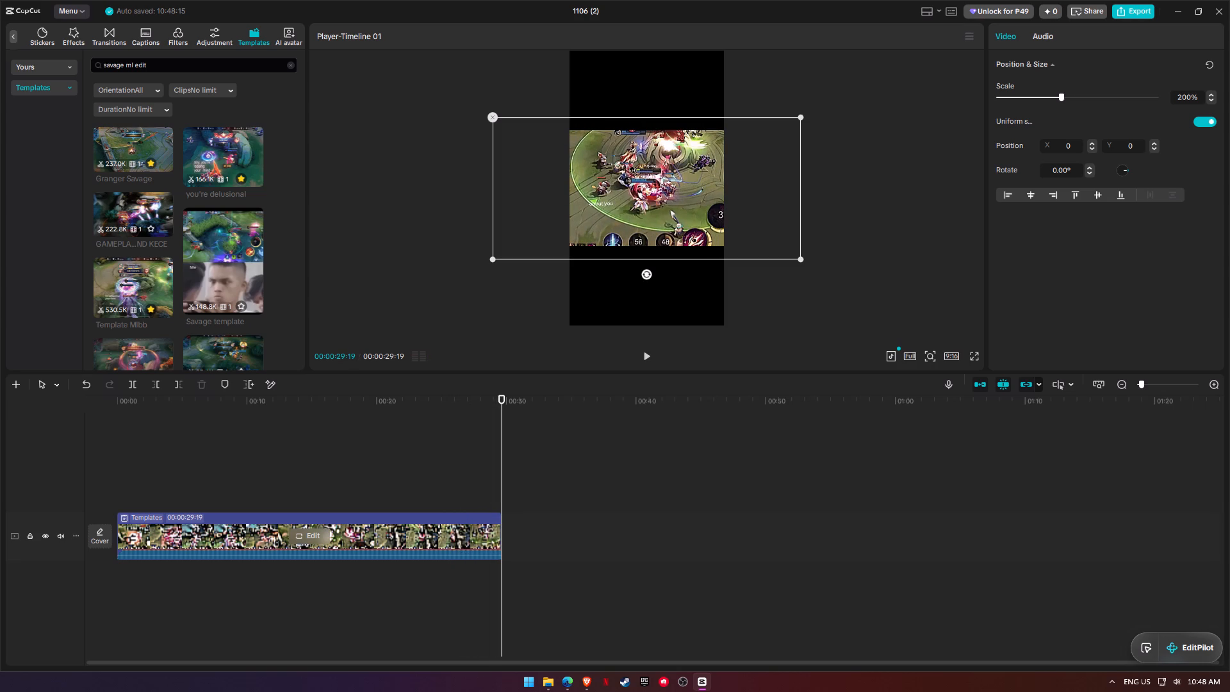
{"action": "key", "text": "space"}
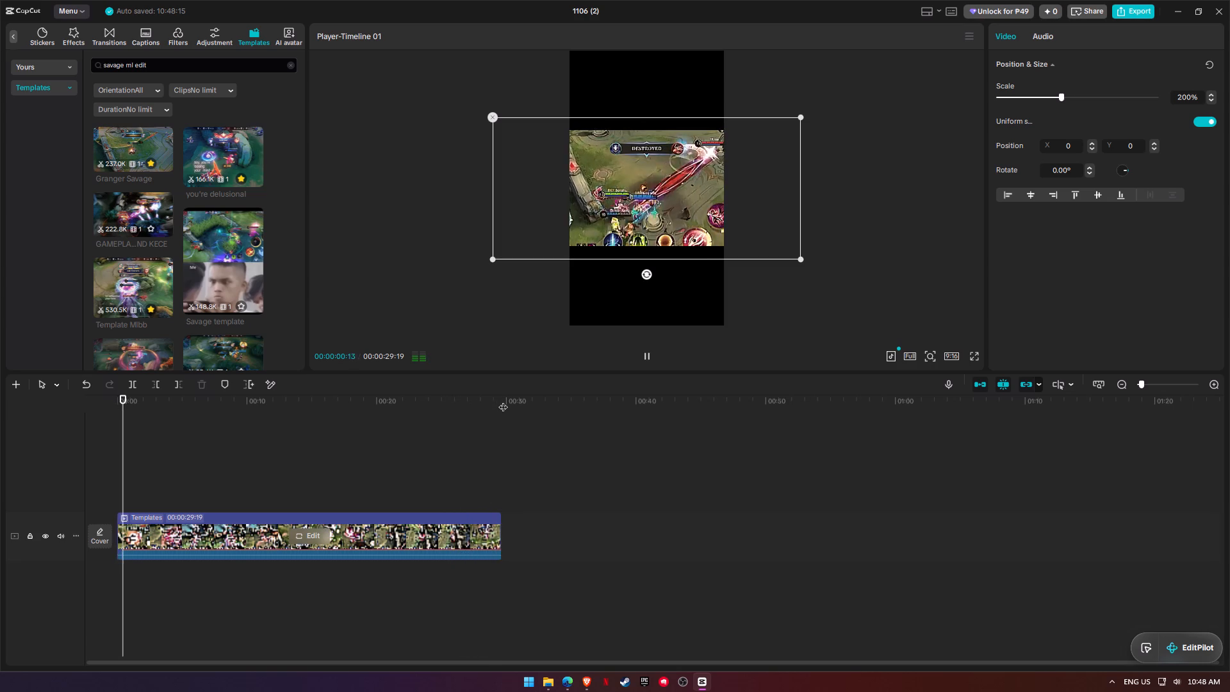
{"action": "key", "text": "space"}
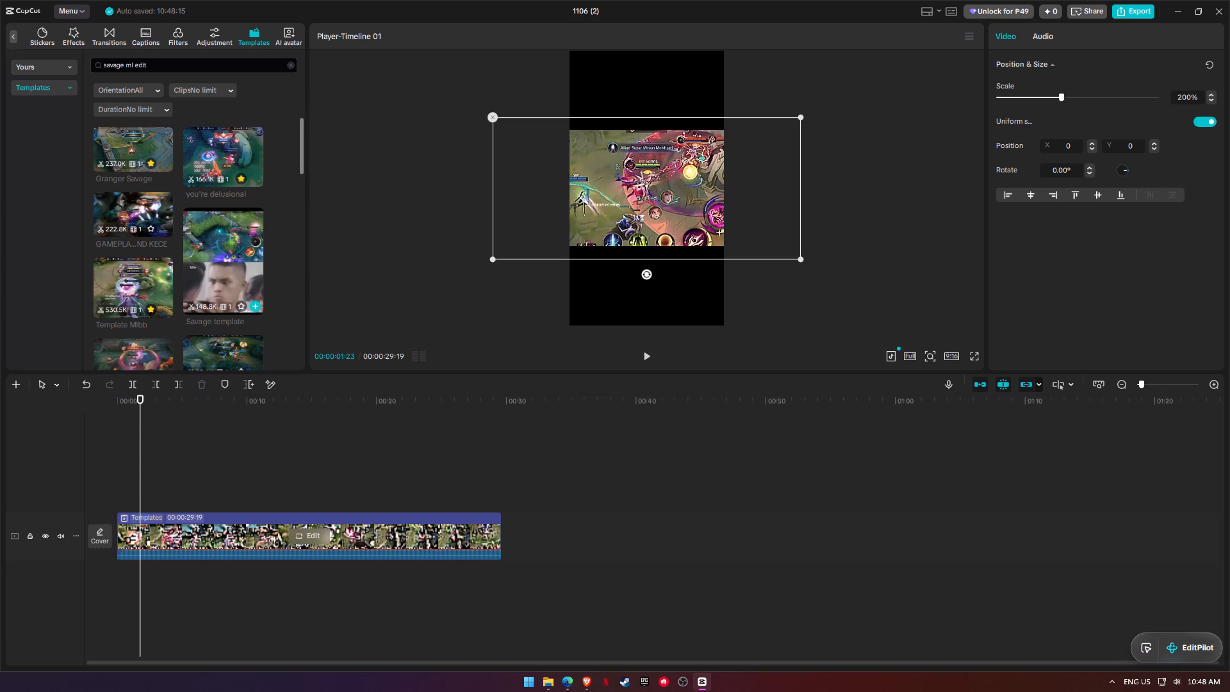
Preview the "momen savage ml" template and add it to the timeline.
{"action": "scroll", "coordinate": [202, 253], "scroll_direction": "down", "scroll_amount": 1}
{"action": "left_click", "coordinate": [117, 295]}
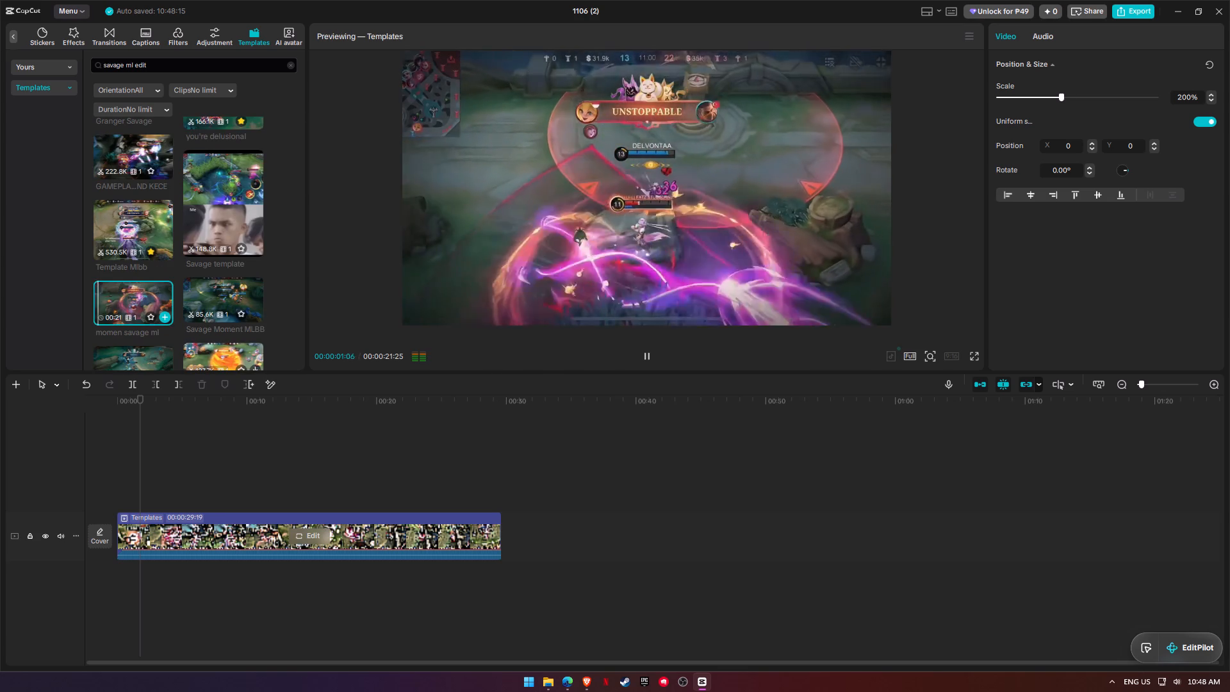
{"action": "key", "text": "space"}
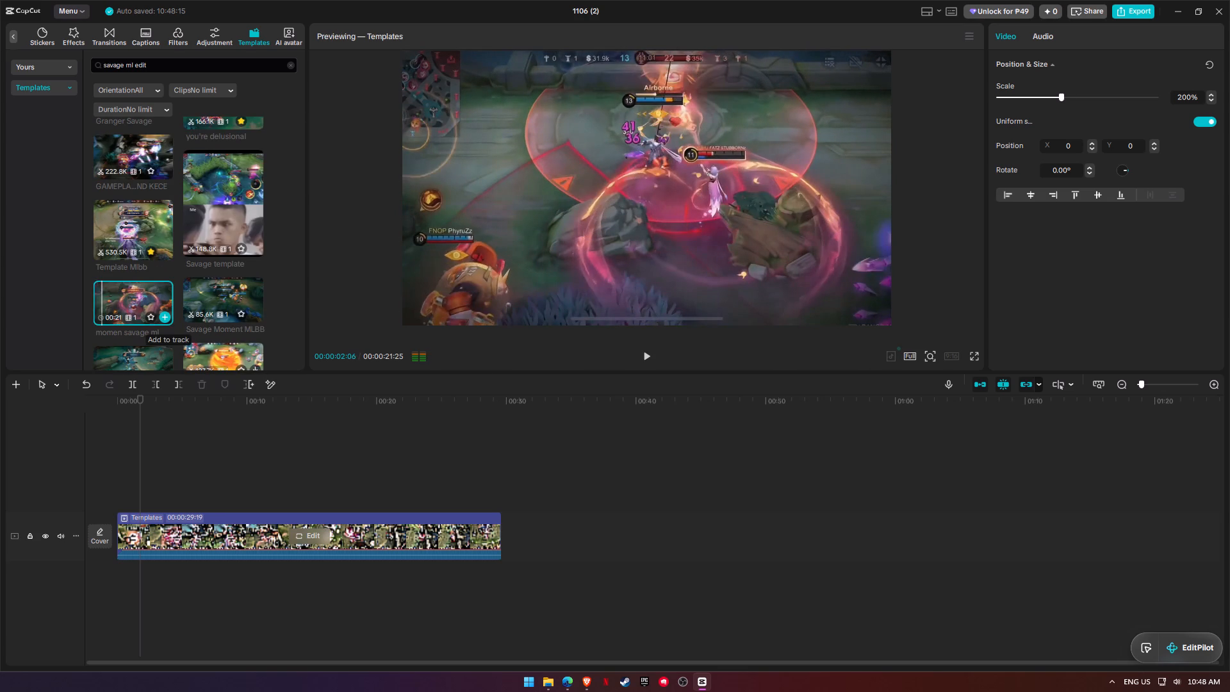
{"action": "left_click", "coordinate": [165, 314]}
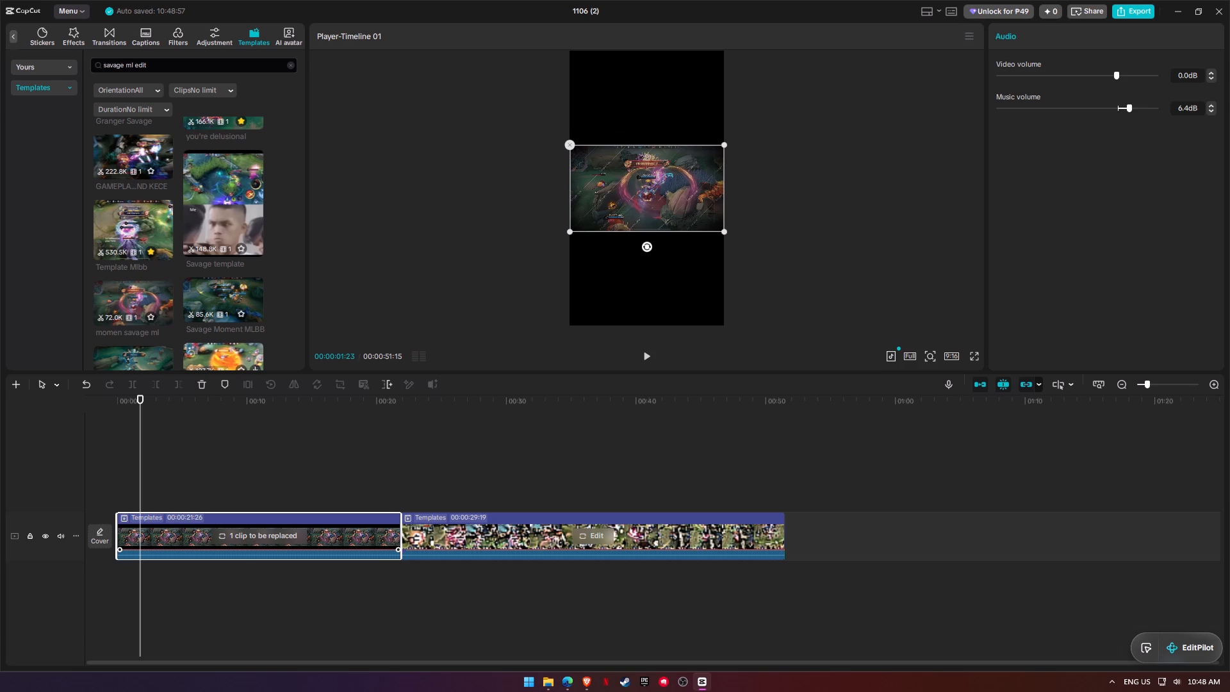
Replace the sample clip in the "momen savage ml" template with the 1106 (2) video from the Uploads folder.
{"action": "left_click", "coordinate": [234, 536]}
{"action": "key", "text": "space"}
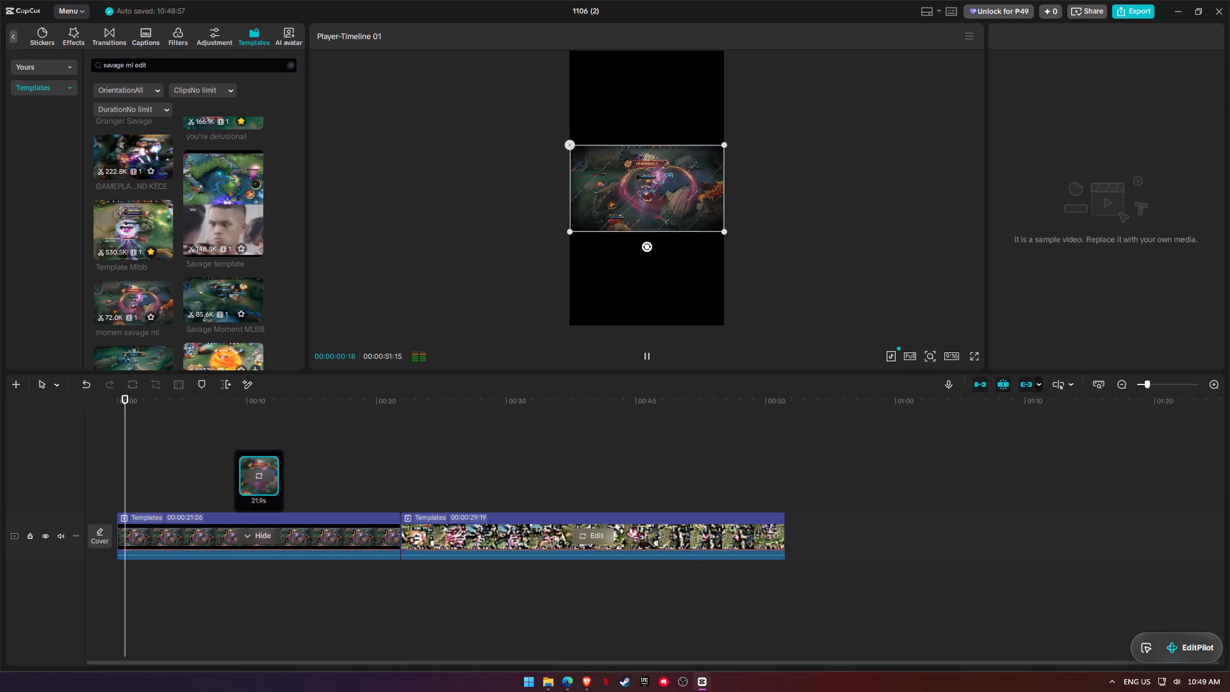
{"action": "left_click", "coordinate": [389, 473]}
{"action": "key", "text": "space"}
{"action": "left_click", "coordinate": [250, 536]}
{"action": "key", "text": "space"}
{"action": "left_click", "coordinate": [265, 474]}
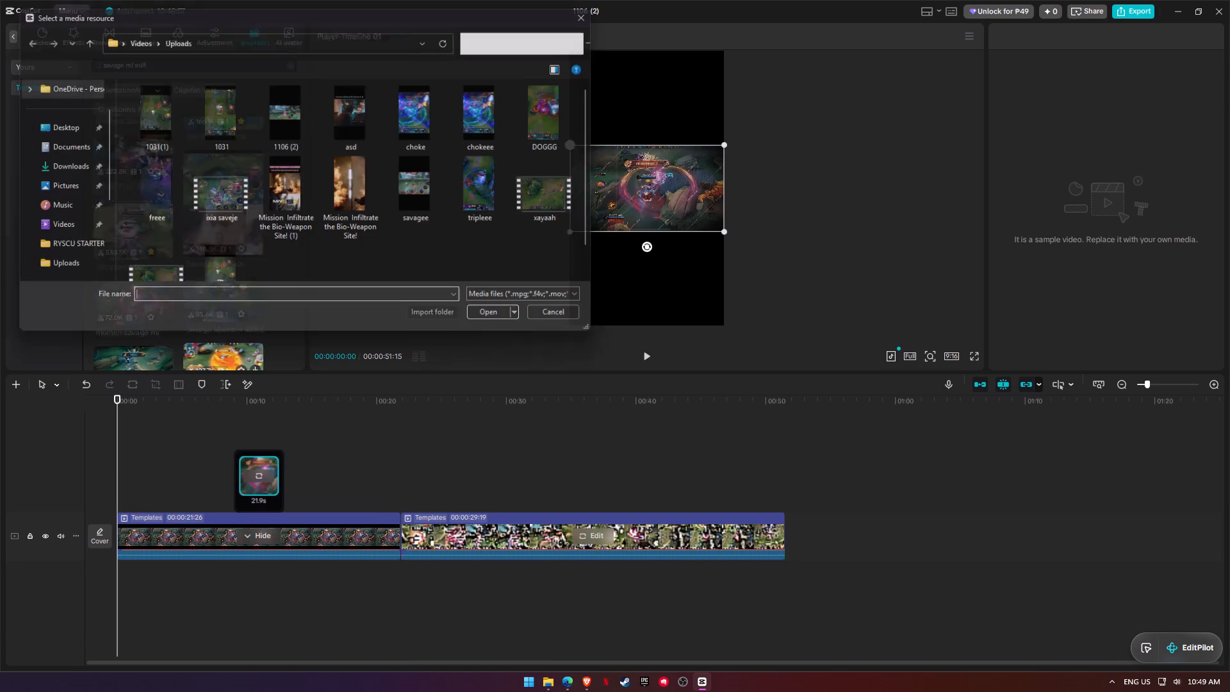
{"action": "left_click", "coordinate": [281, 144]}
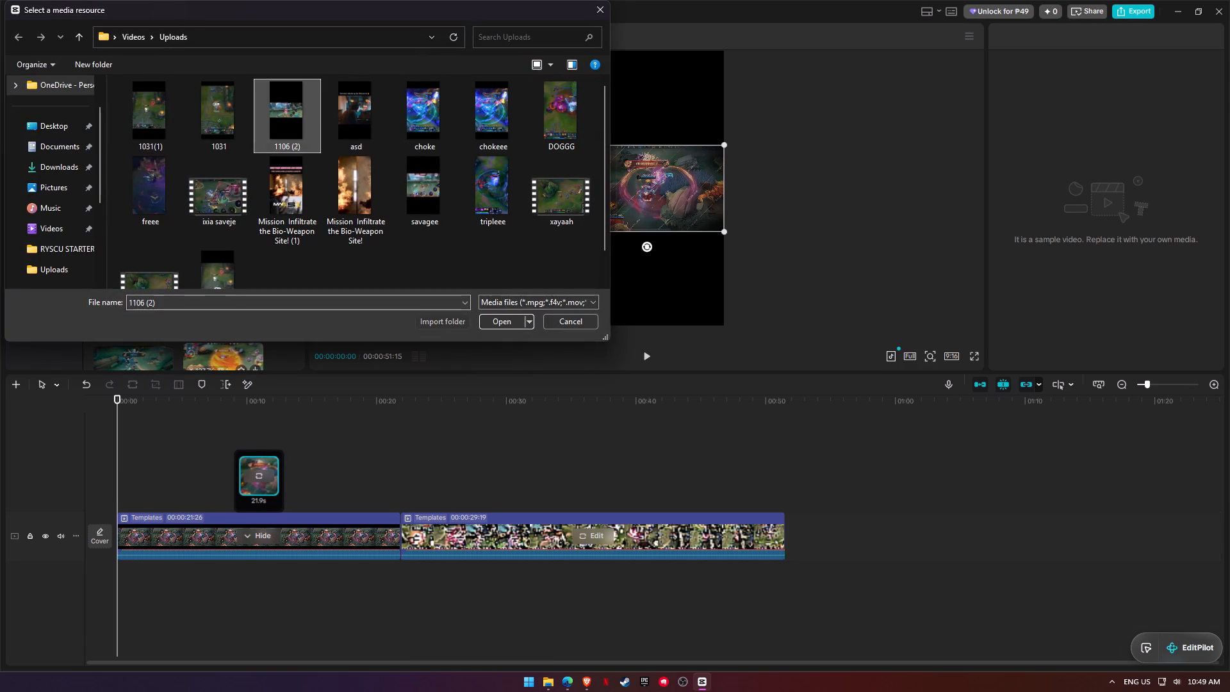
{"action": "left_click", "coordinate": [493, 324]}
Enlarge the replaced gameplay in the "momen savage ml" clip to 137% scale.
{"action": "key", "text": "space"}
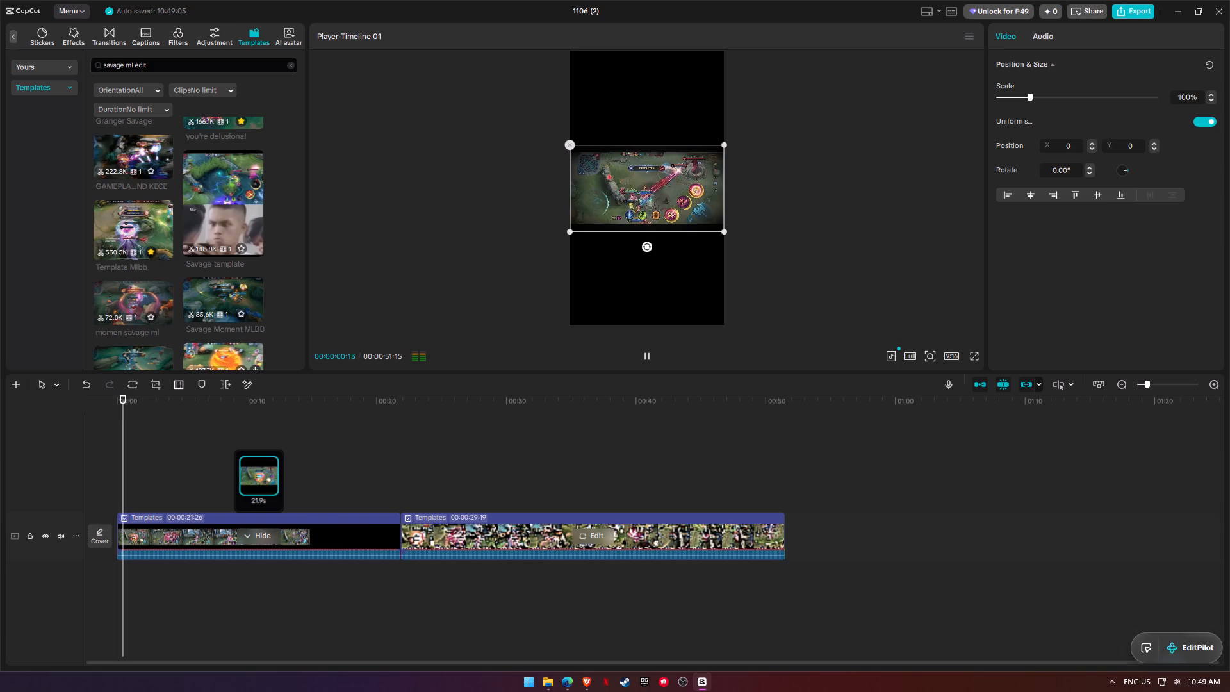
{"action": "key", "text": "space"}
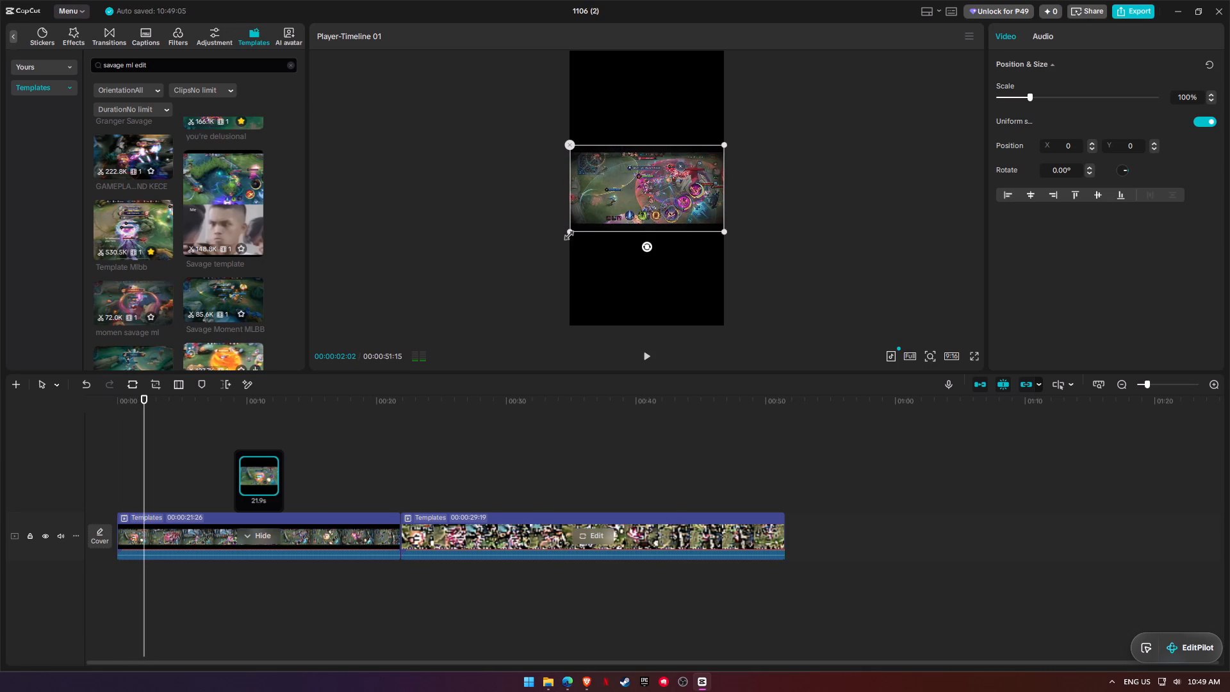
{"action": "left_click_drag", "start_coordinate": [567, 233], "coordinate": [519, 249]}
{"action": "left_click_drag", "start_coordinate": [147, 402], "coordinate": [63, 404]}
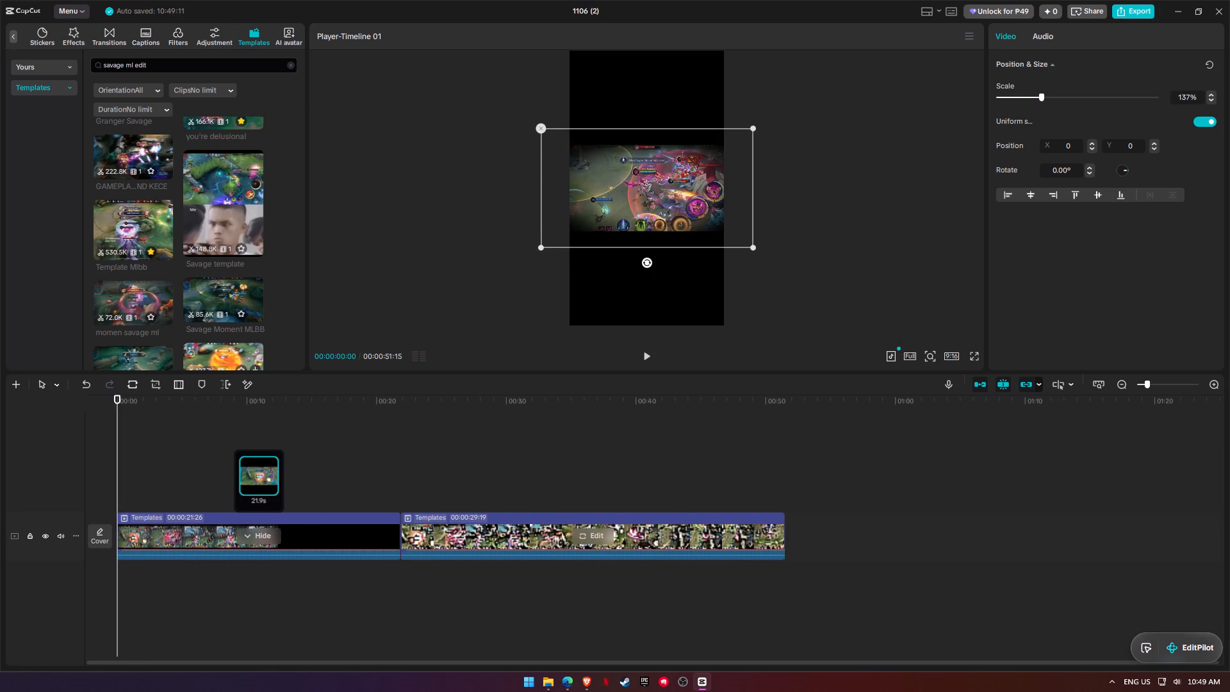
Play the "momen savage ml" clip from the timeline start through to the following template clip.
{"action": "key", "text": "space"}
{"action": "left_click", "coordinate": [451, 436]}
{"action": "left_click", "coordinate": [149, 409]}
{"action": "left_click_drag", "start_coordinate": [149, 404], "coordinate": [68, 402]}
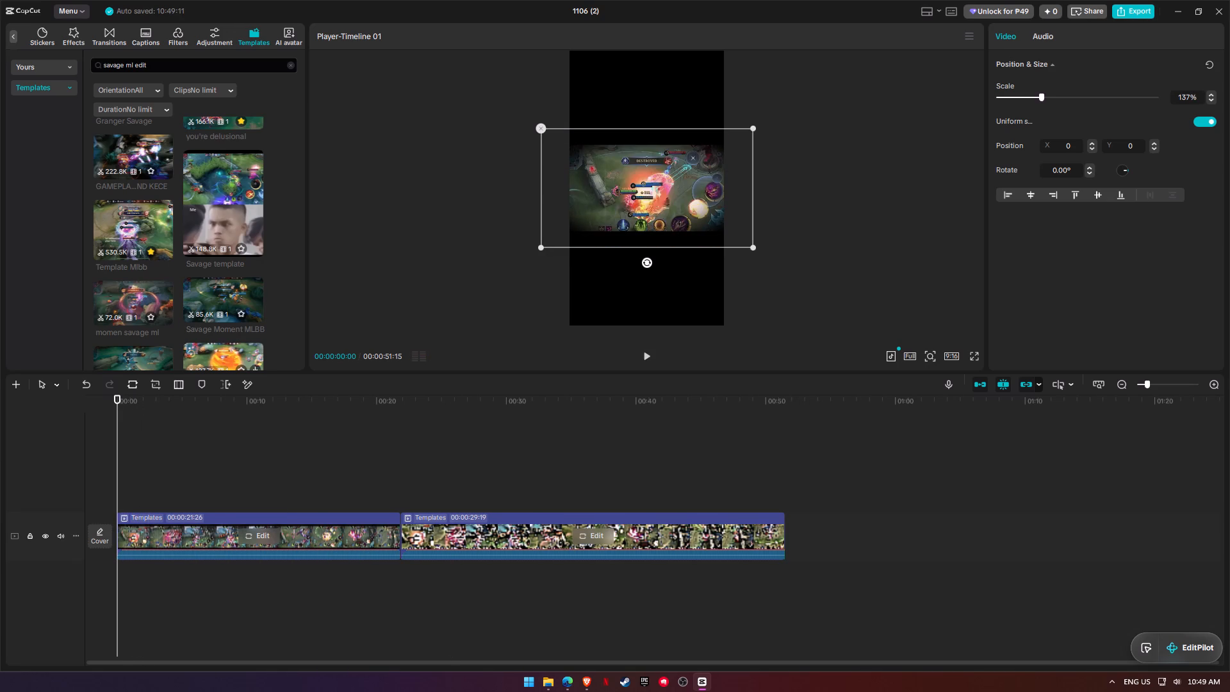
{"action": "key", "text": "space"}
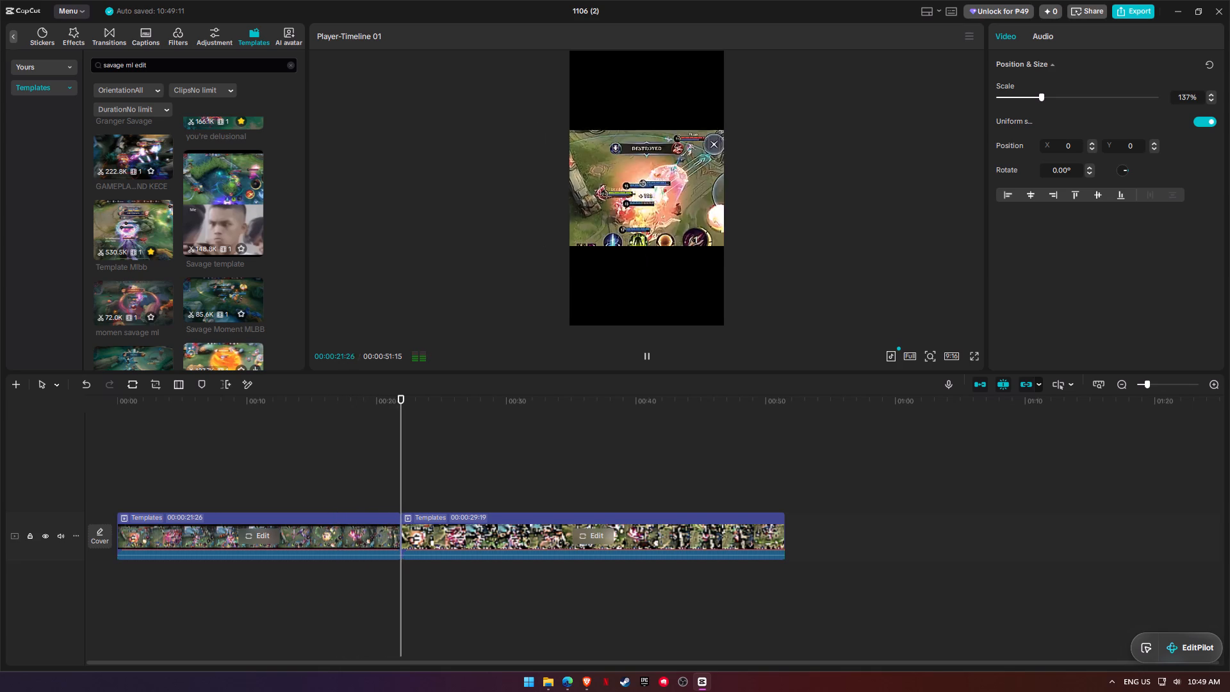
{"action": "key", "text": "space"}
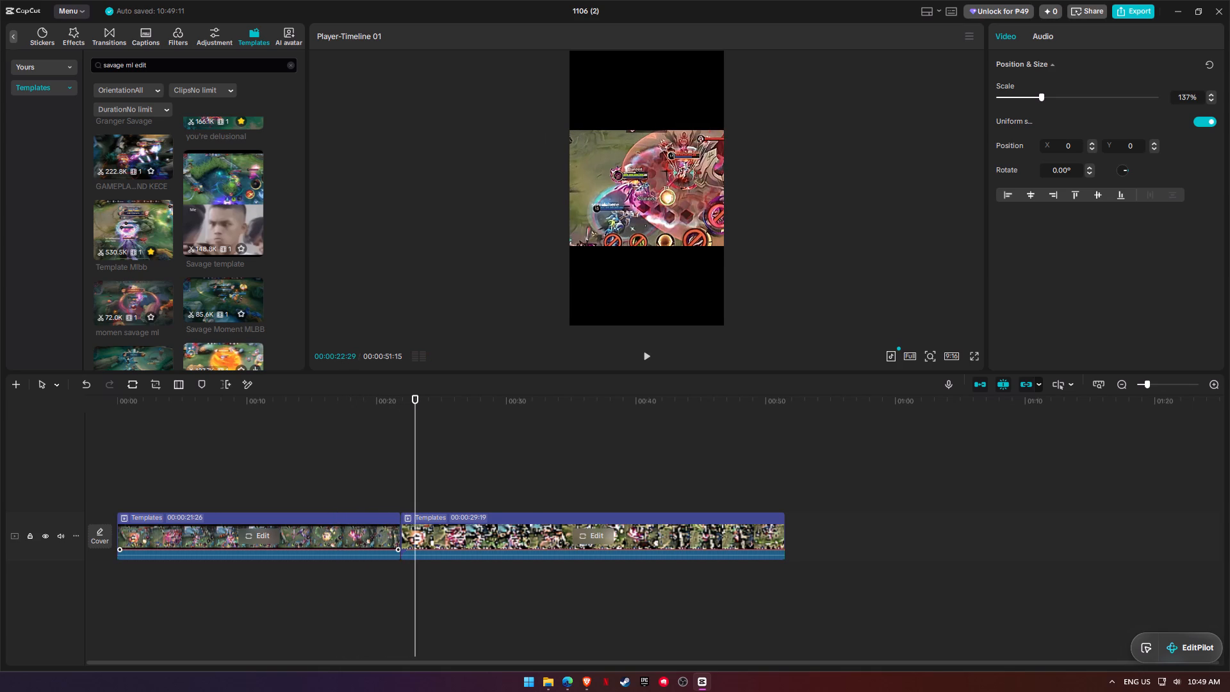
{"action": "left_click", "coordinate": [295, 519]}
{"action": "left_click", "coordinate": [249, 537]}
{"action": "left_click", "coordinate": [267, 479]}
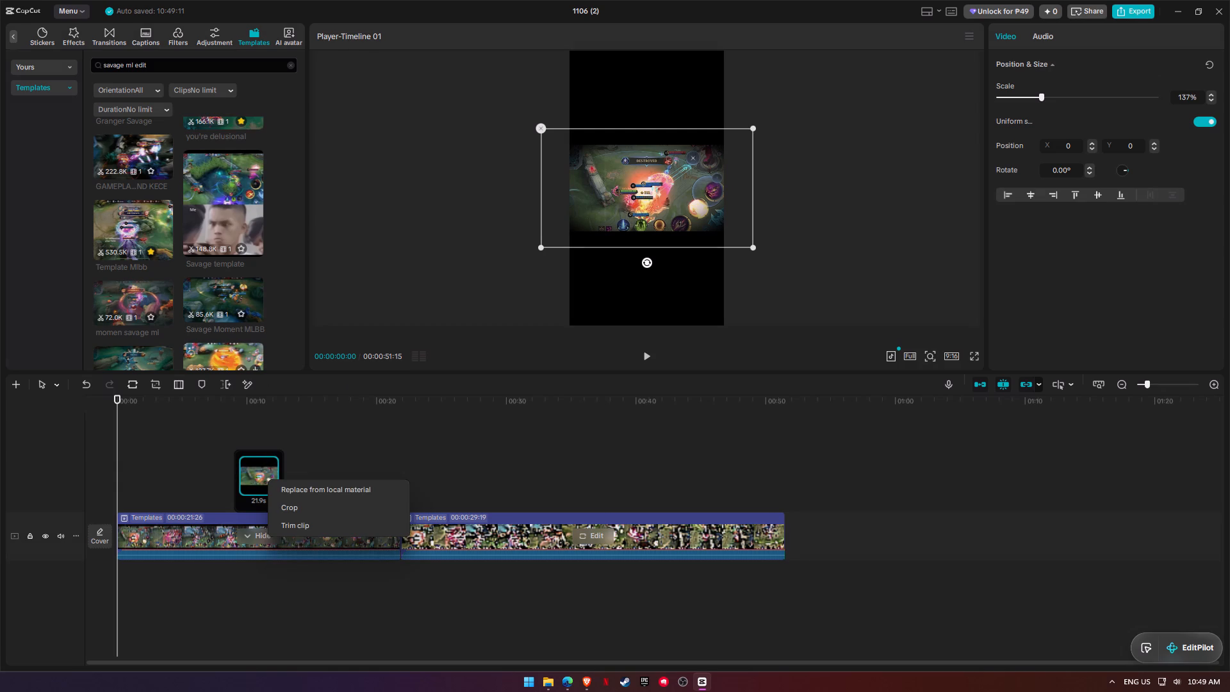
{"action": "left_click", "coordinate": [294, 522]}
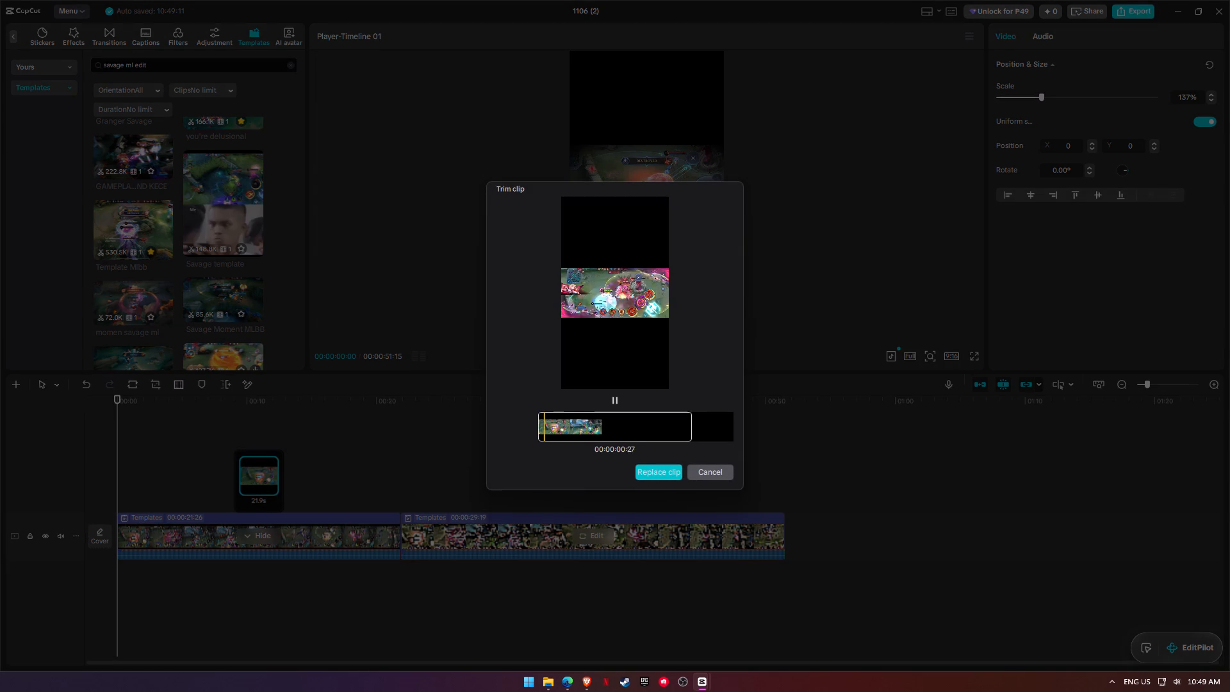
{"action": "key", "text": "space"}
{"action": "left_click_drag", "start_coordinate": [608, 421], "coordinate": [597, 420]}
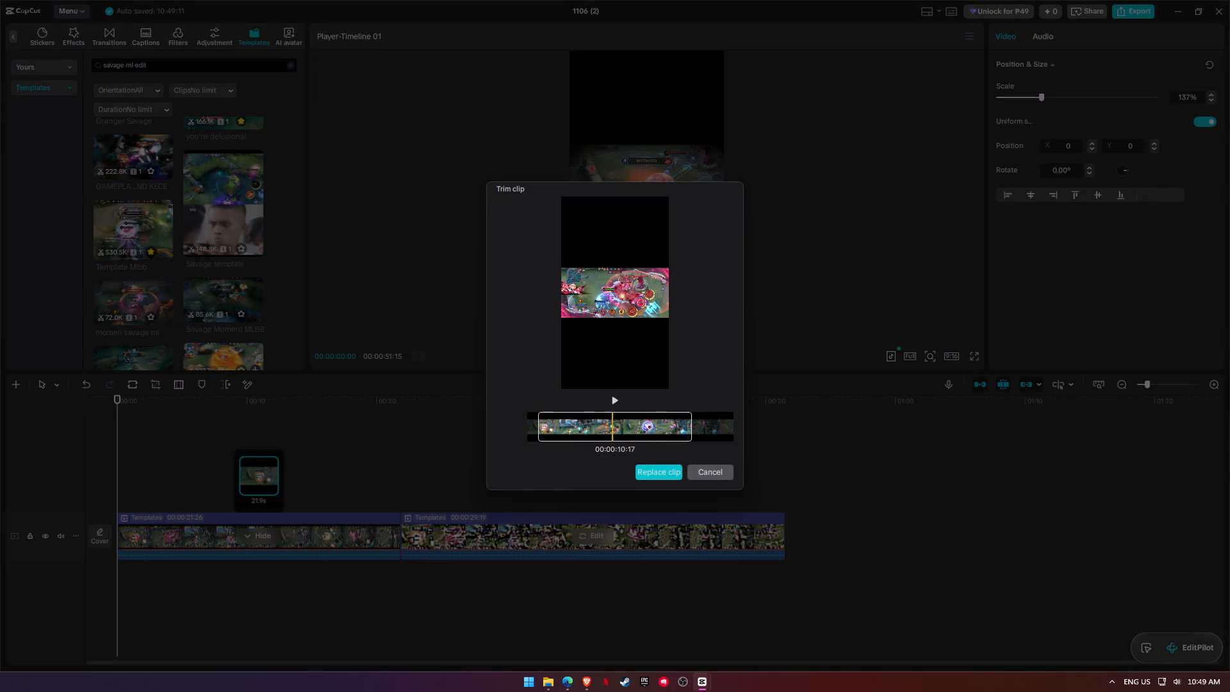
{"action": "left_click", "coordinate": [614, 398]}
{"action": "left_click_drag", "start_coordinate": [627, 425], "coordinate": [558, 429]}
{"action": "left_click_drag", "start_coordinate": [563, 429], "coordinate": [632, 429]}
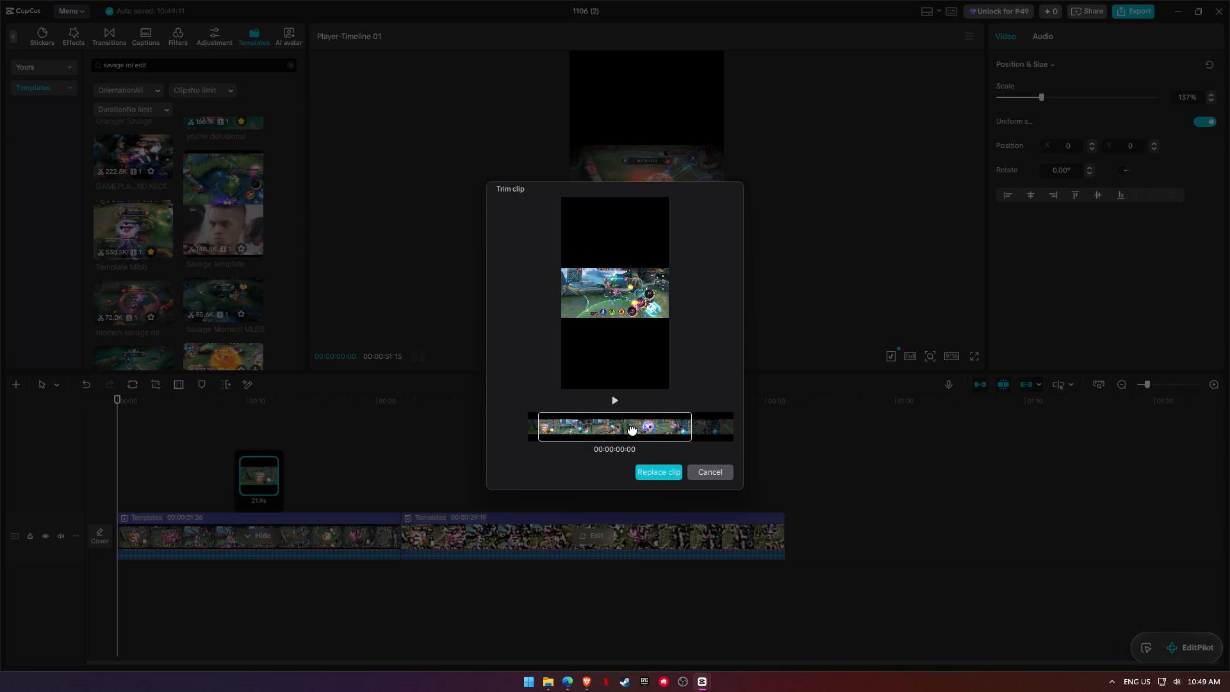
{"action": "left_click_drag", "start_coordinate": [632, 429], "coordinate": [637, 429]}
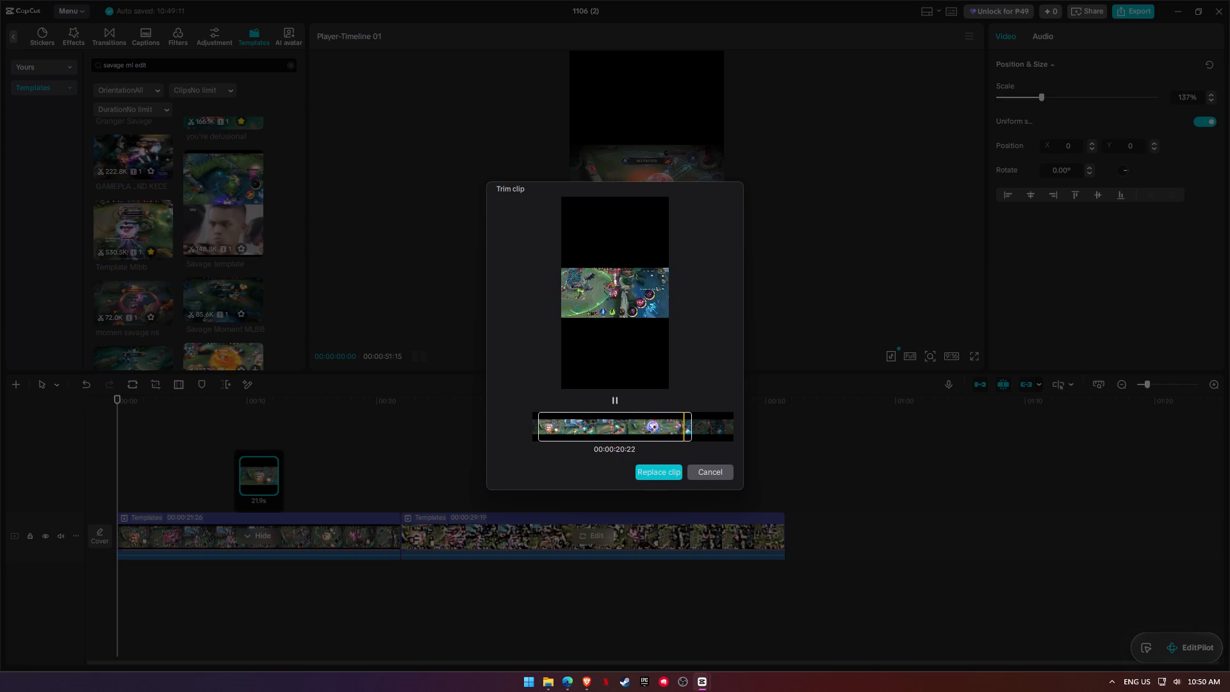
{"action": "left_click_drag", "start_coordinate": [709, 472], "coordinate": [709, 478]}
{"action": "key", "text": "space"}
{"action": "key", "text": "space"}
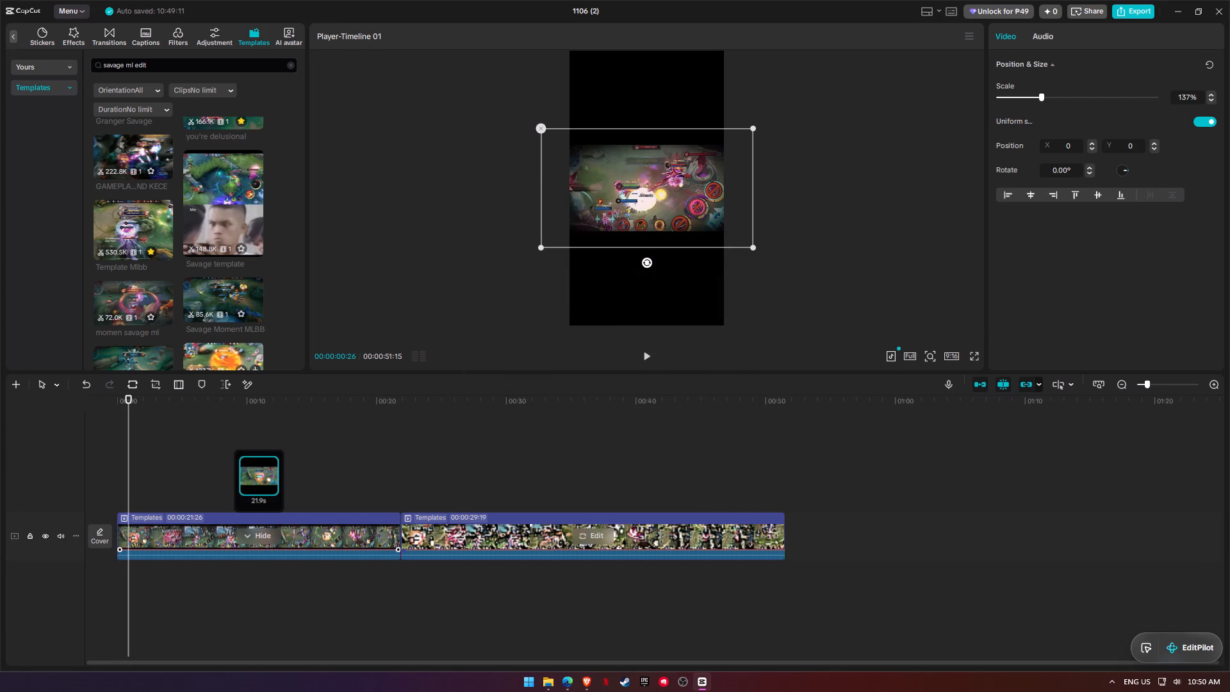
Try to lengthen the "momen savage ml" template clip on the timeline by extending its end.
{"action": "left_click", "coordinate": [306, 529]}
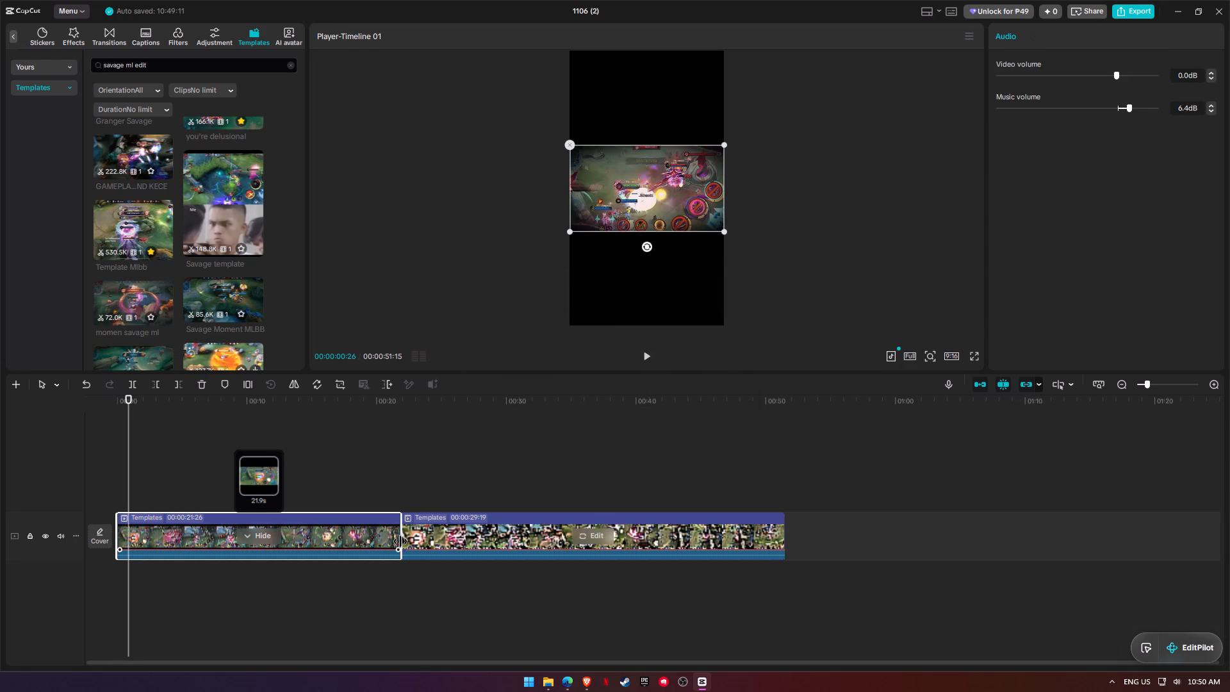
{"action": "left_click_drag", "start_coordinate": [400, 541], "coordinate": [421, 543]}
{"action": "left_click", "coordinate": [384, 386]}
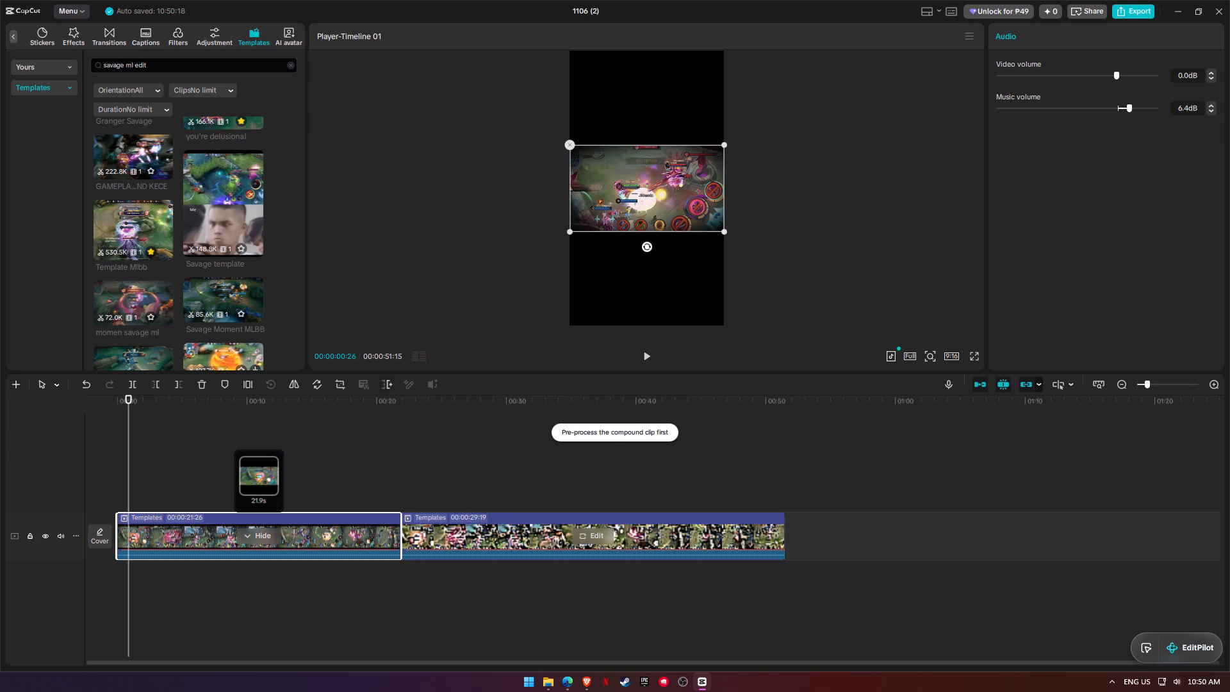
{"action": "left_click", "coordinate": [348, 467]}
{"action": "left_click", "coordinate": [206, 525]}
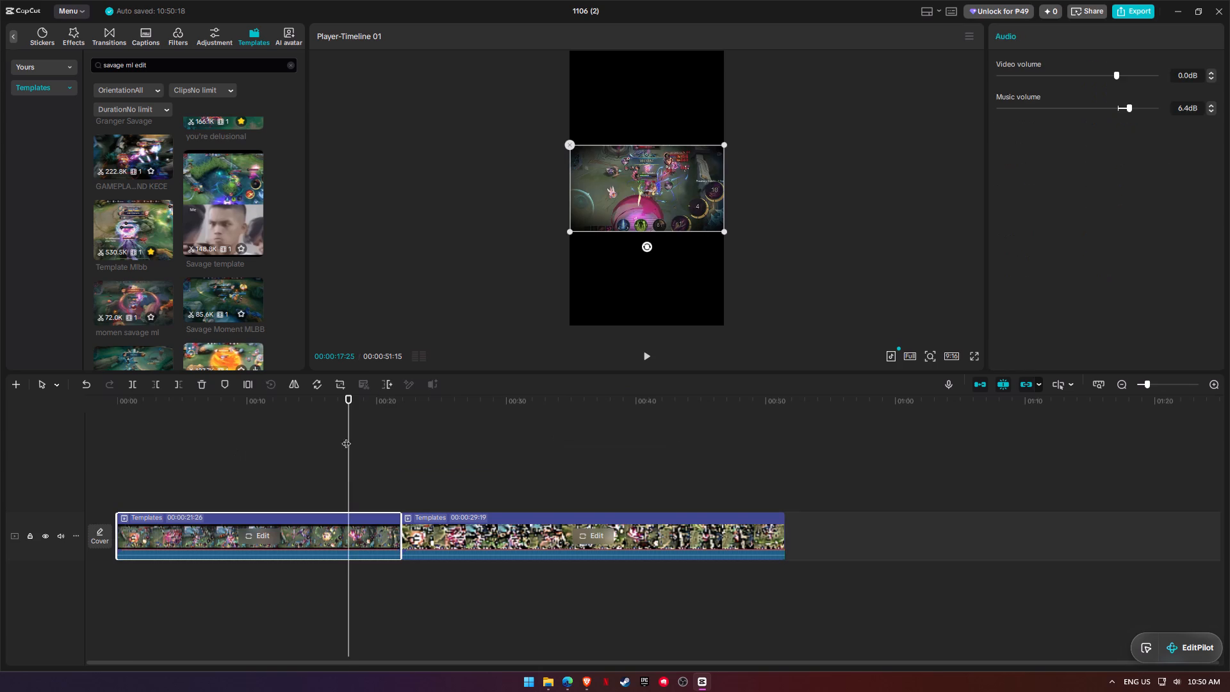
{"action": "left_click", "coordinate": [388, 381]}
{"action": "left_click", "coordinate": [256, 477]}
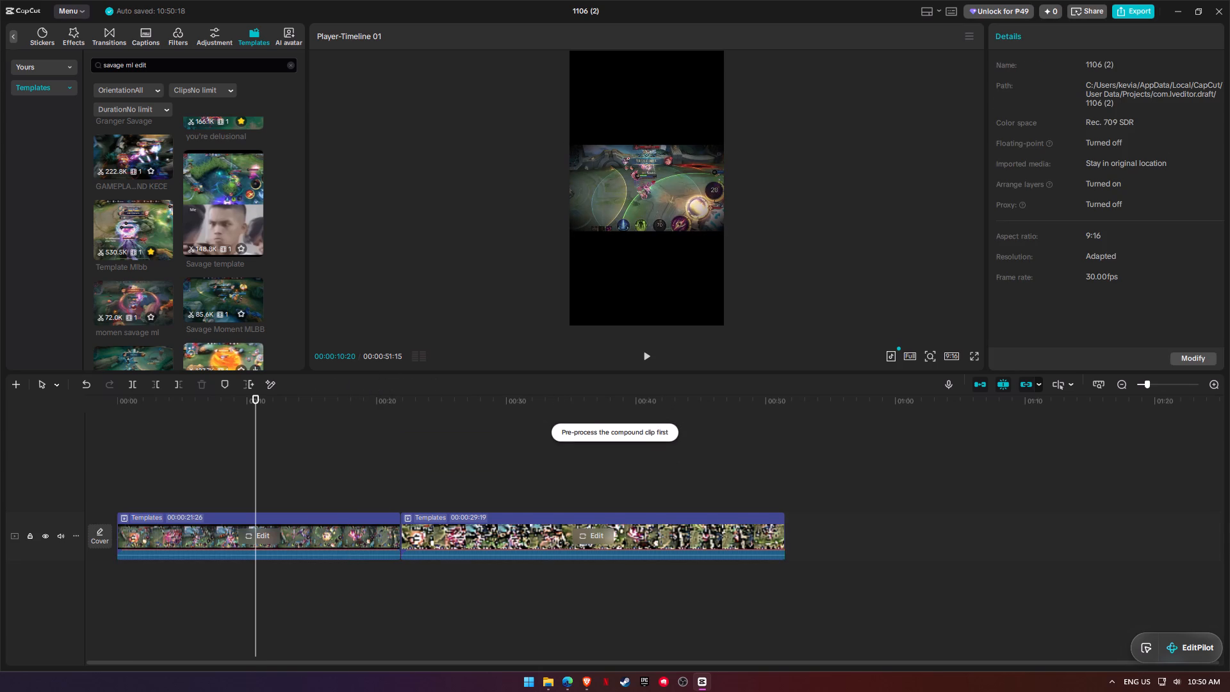
Preview the "Savage Moment MLBB" template, add it to the timeline and mark it as a favourite.
{"action": "left_click", "coordinate": [205, 299]}
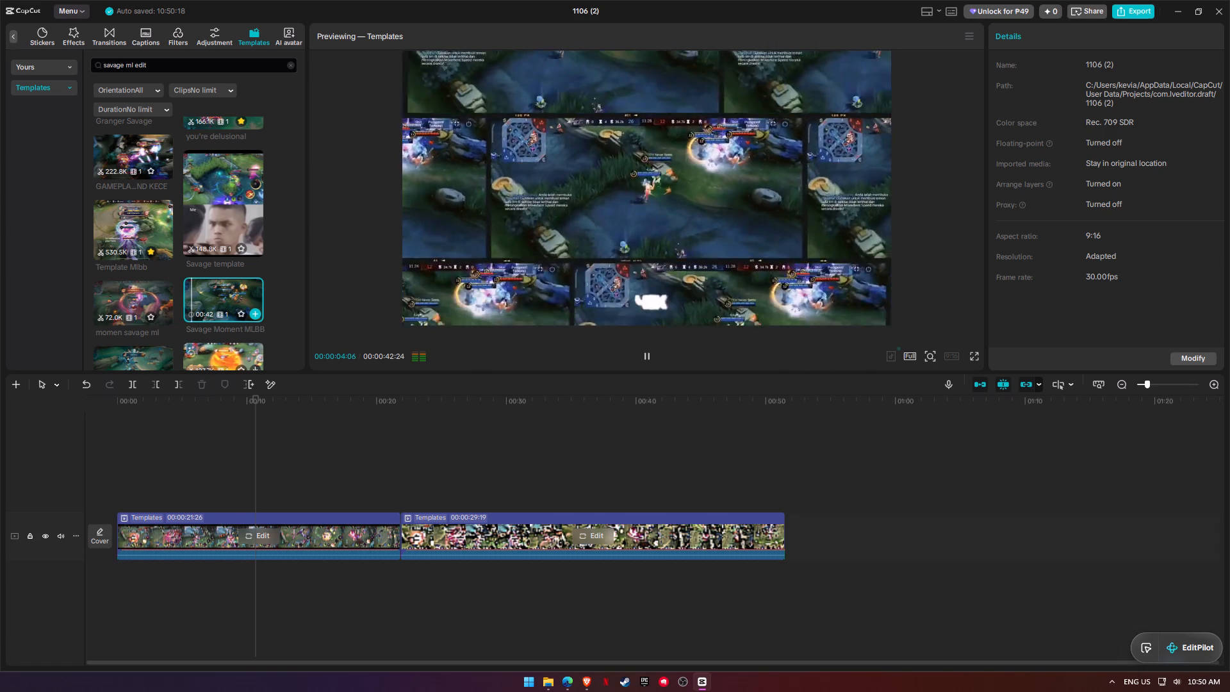
{"action": "left_click", "coordinate": [255, 314]}
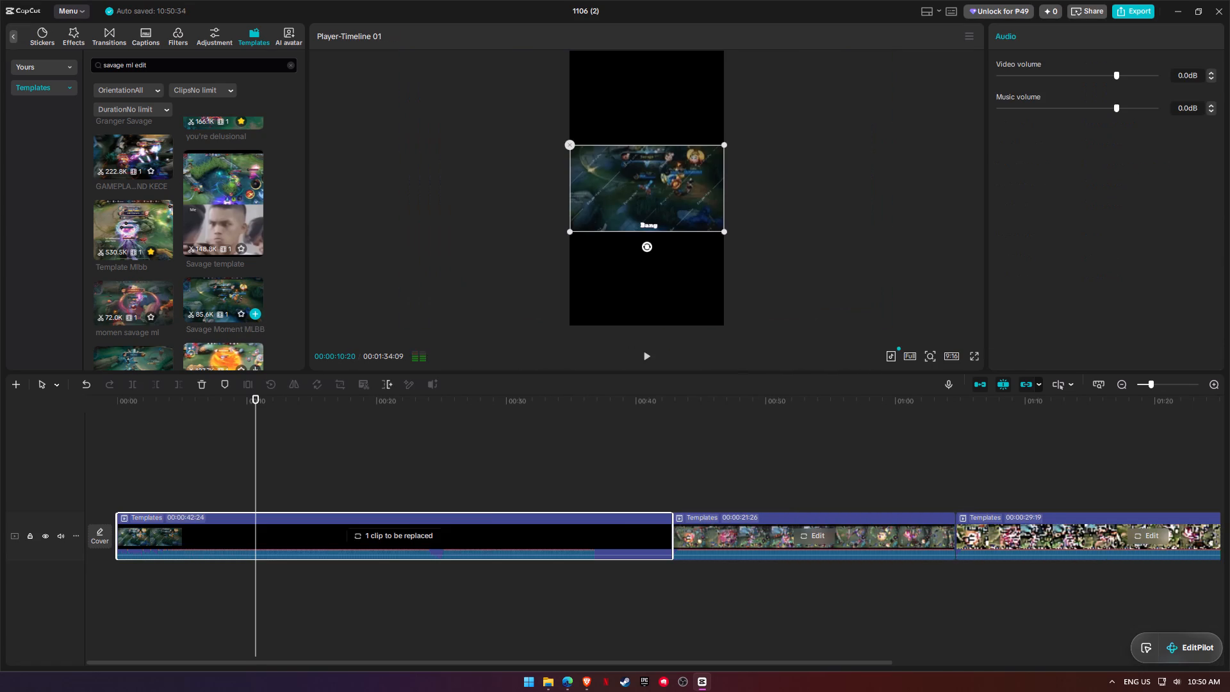
{"action": "left_click", "coordinate": [240, 314]}
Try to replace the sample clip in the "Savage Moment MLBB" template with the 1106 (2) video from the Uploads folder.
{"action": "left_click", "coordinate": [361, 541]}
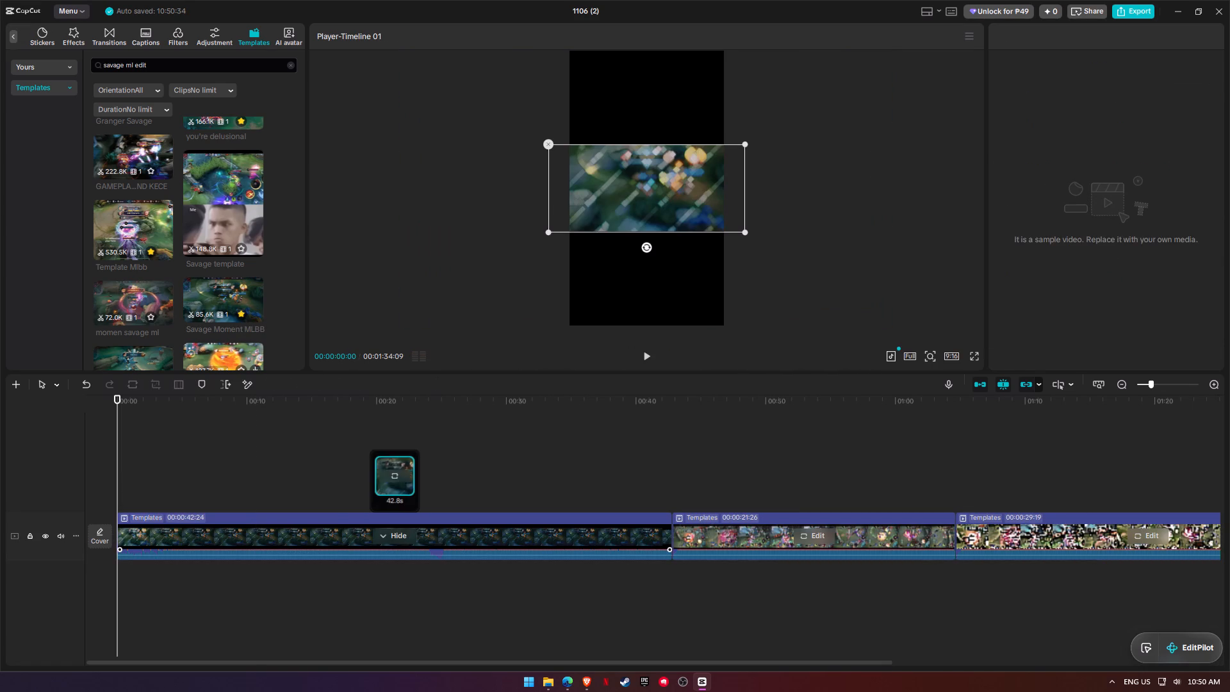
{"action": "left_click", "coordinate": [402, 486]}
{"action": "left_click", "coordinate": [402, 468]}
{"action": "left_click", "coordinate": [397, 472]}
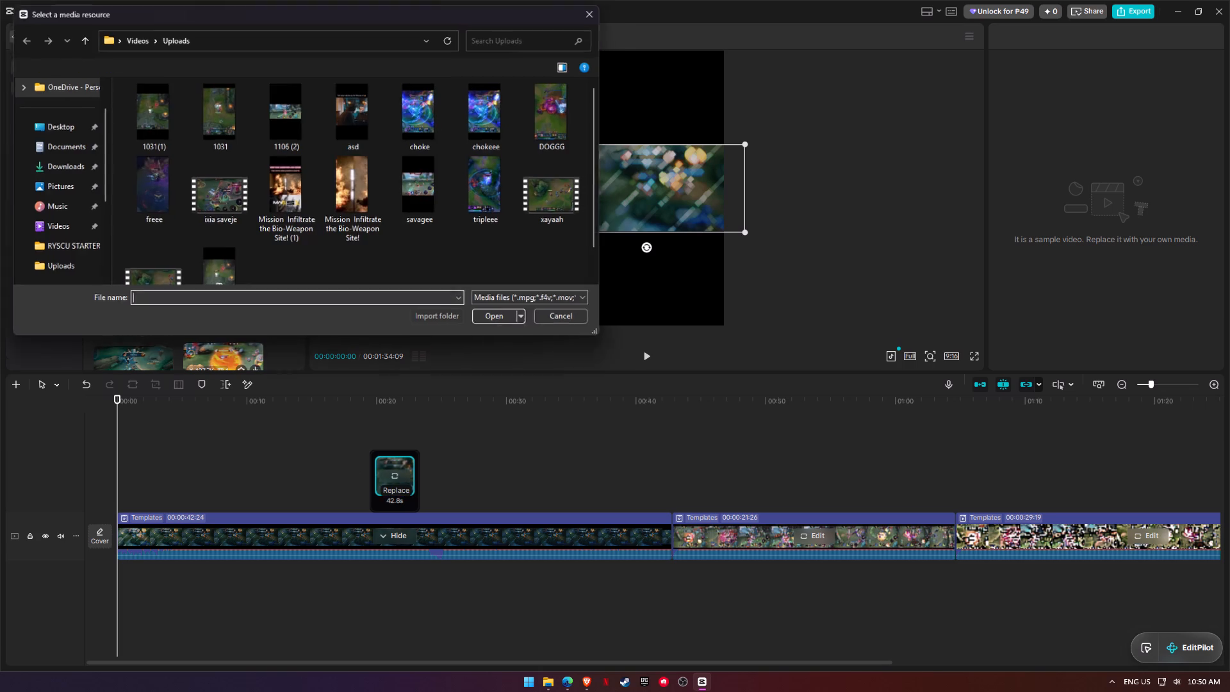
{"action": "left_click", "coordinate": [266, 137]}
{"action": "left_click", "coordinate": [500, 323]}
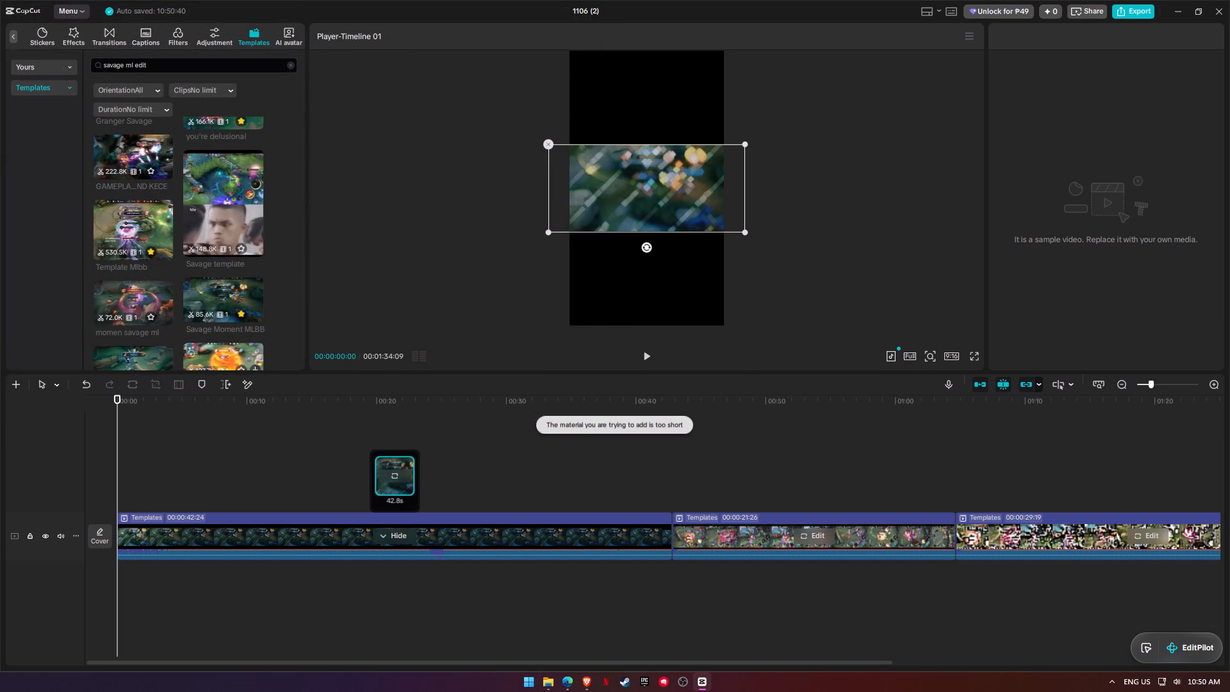
Replace the sample clip in the "Savage Moment MLBB" template with the savagee video from the trim folder in Videos.
{"action": "left_click", "coordinate": [391, 477]}
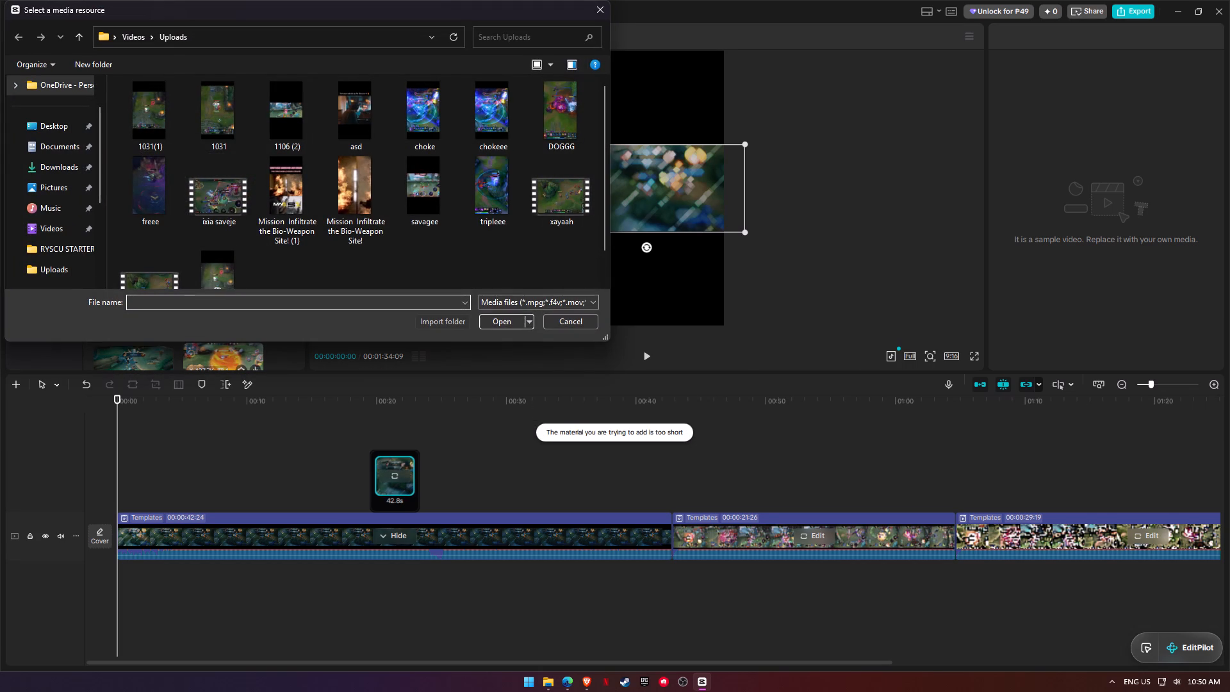
{"action": "left_click", "coordinate": [65, 268]}
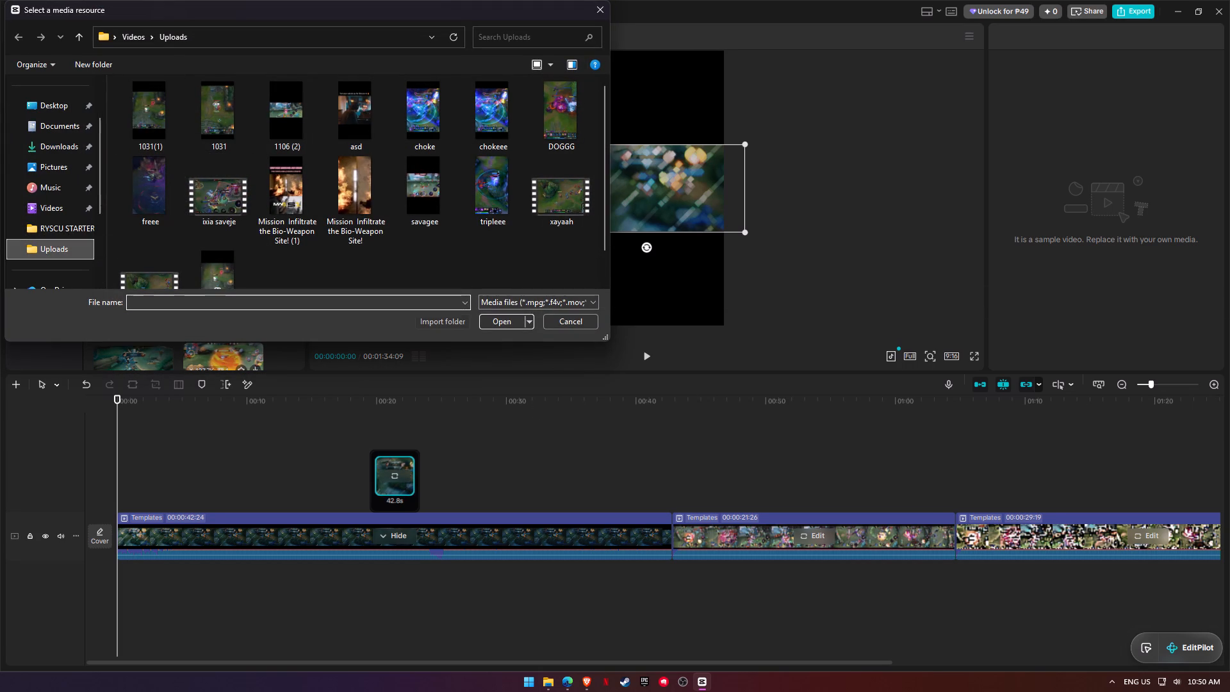
{"action": "left_click", "coordinate": [62, 210]}
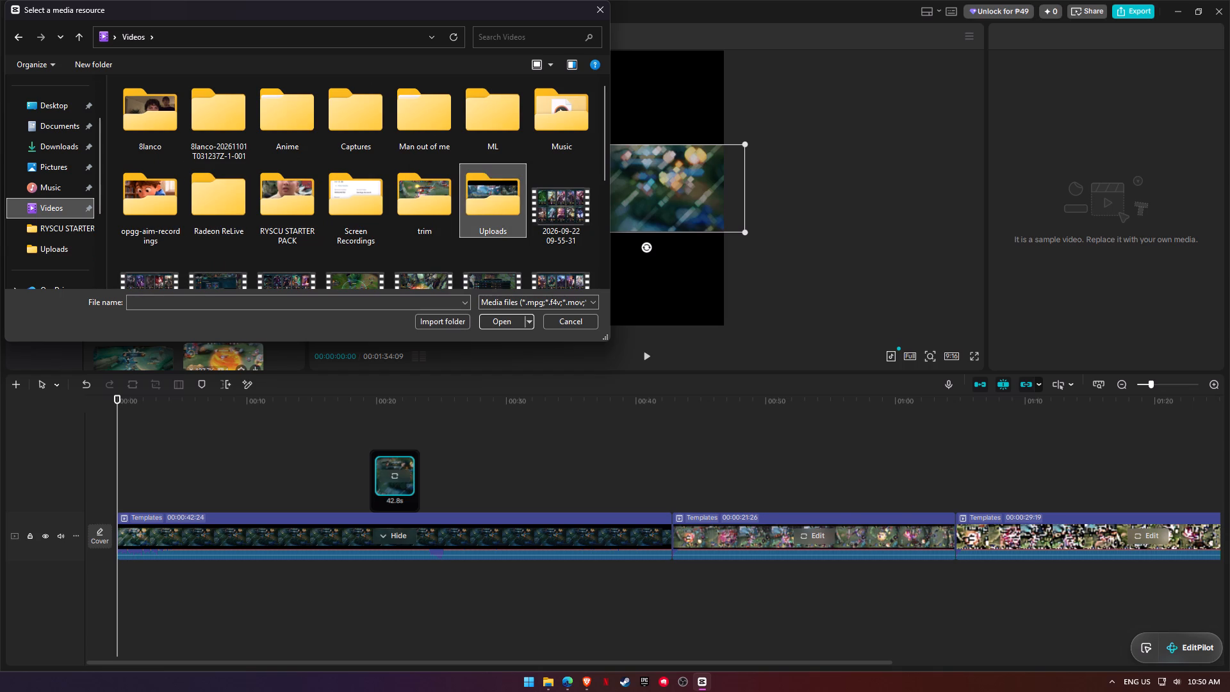
{"action": "left_click", "coordinate": [500, 216]}
{"action": "double_click", "coordinate": [414, 217]}
{"action": "scroll", "coordinate": [286, 246], "scroll_direction": "down", "scroll_amount": 4}
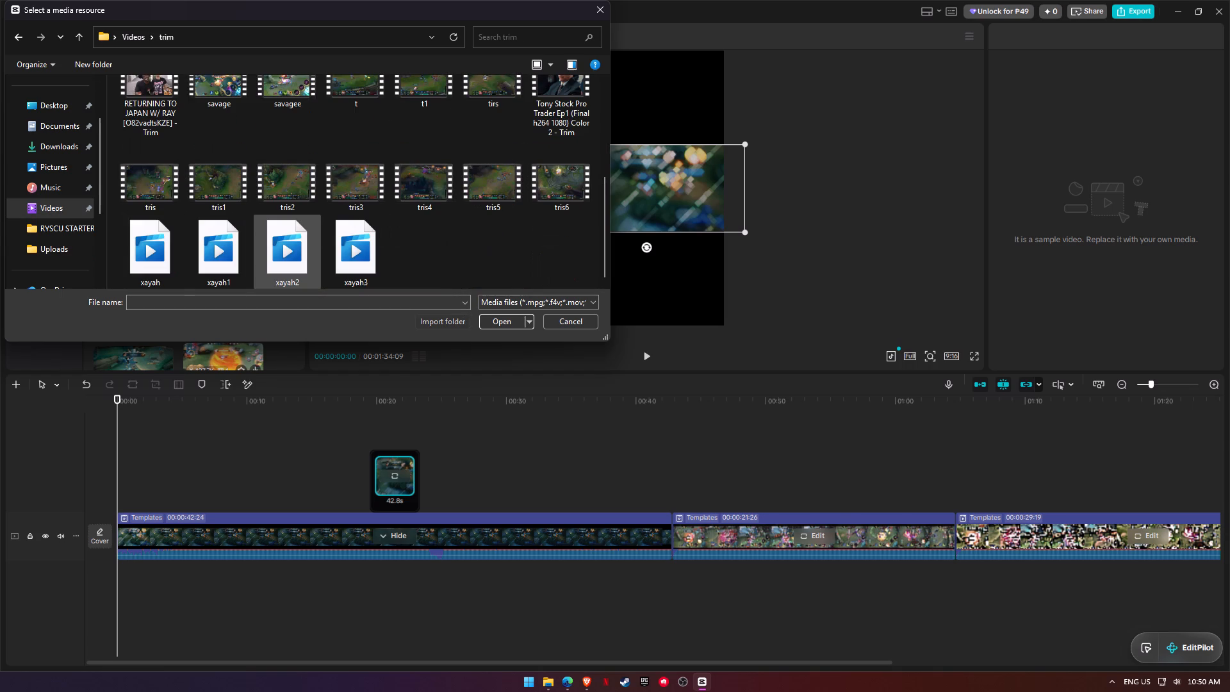
{"action": "left_click", "coordinate": [306, 78]}
{"action": "left_click", "coordinate": [509, 325]}
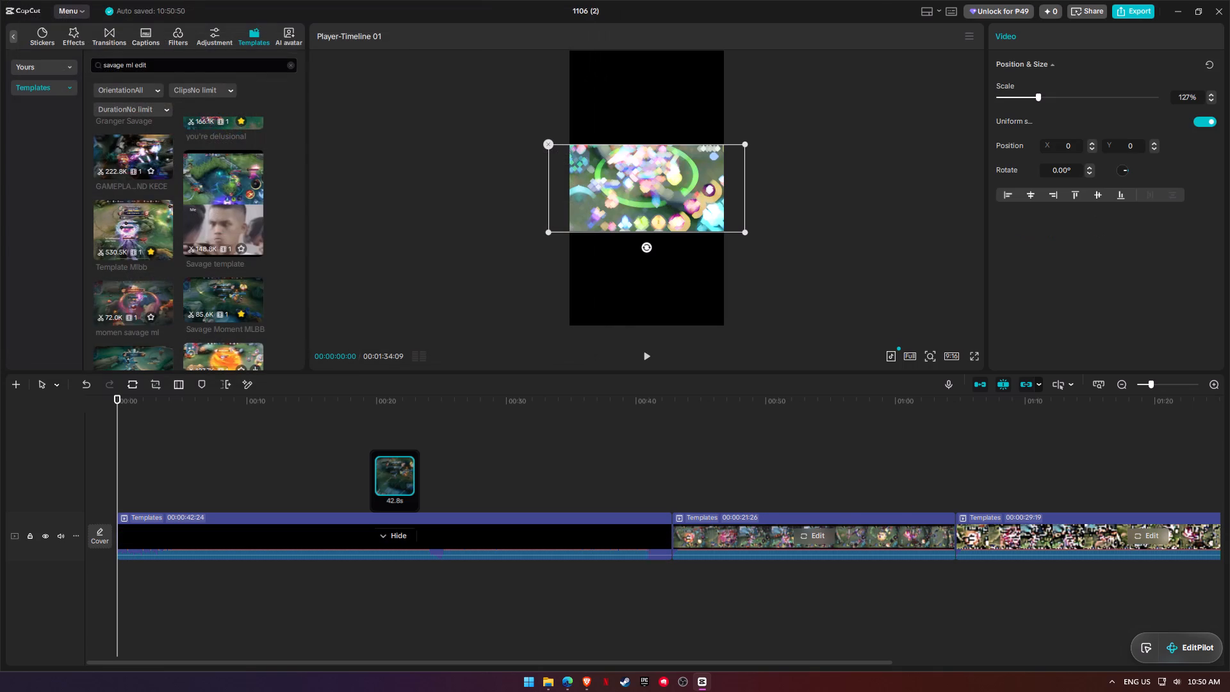
{"action": "key", "text": "space"}
{"action": "key", "text": "space"}
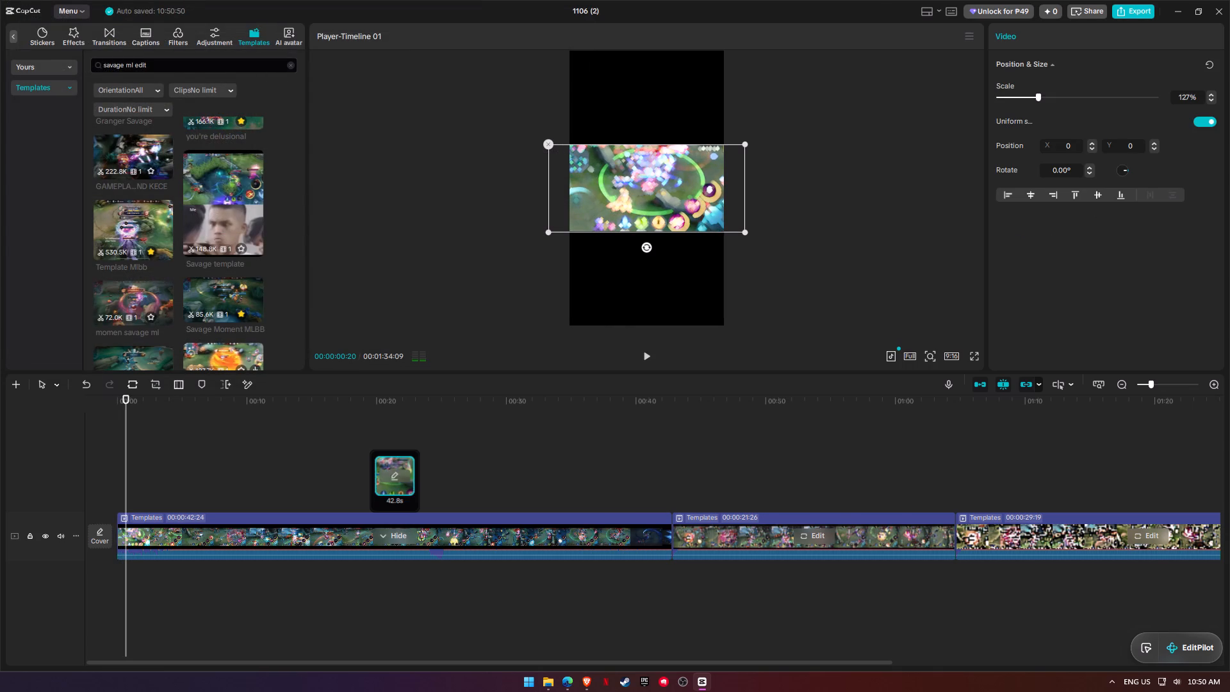
Trim the savagee footage in the "Savage Moment MLBB" template so the used section starts slightly further into the video.
{"action": "left_click", "coordinate": [395, 474]}
{"action": "left_click", "coordinate": [451, 517]}
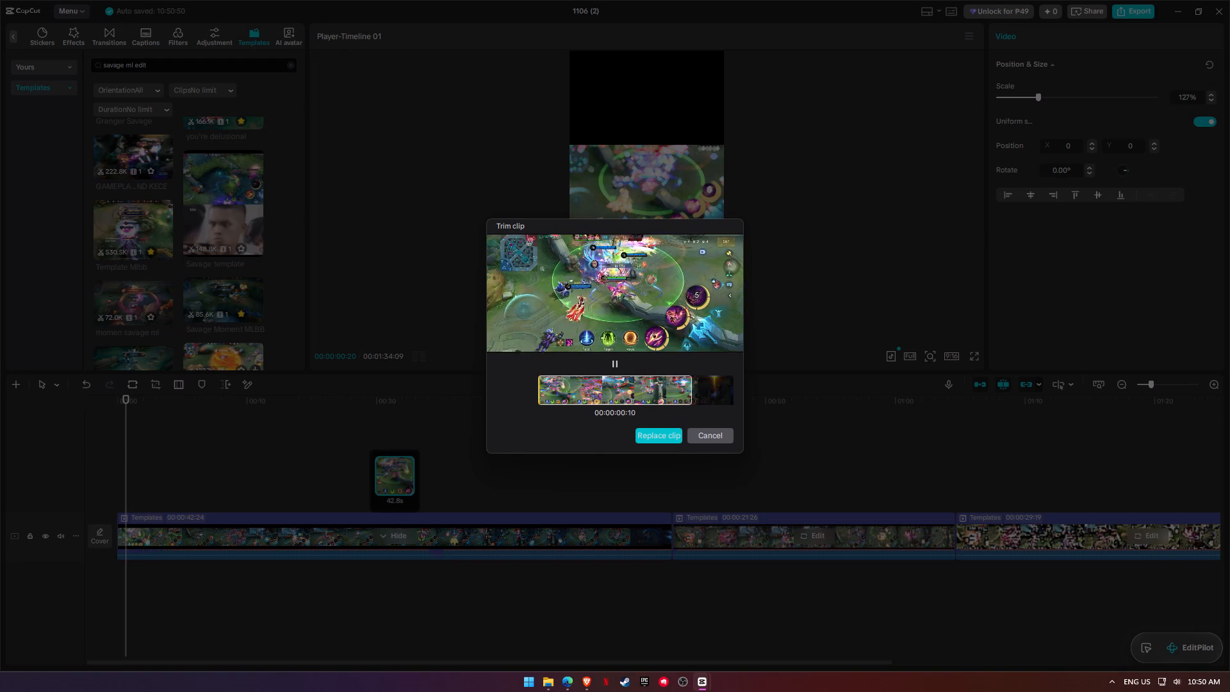
{"action": "left_click_drag", "start_coordinate": [594, 393], "coordinate": [578, 393]}
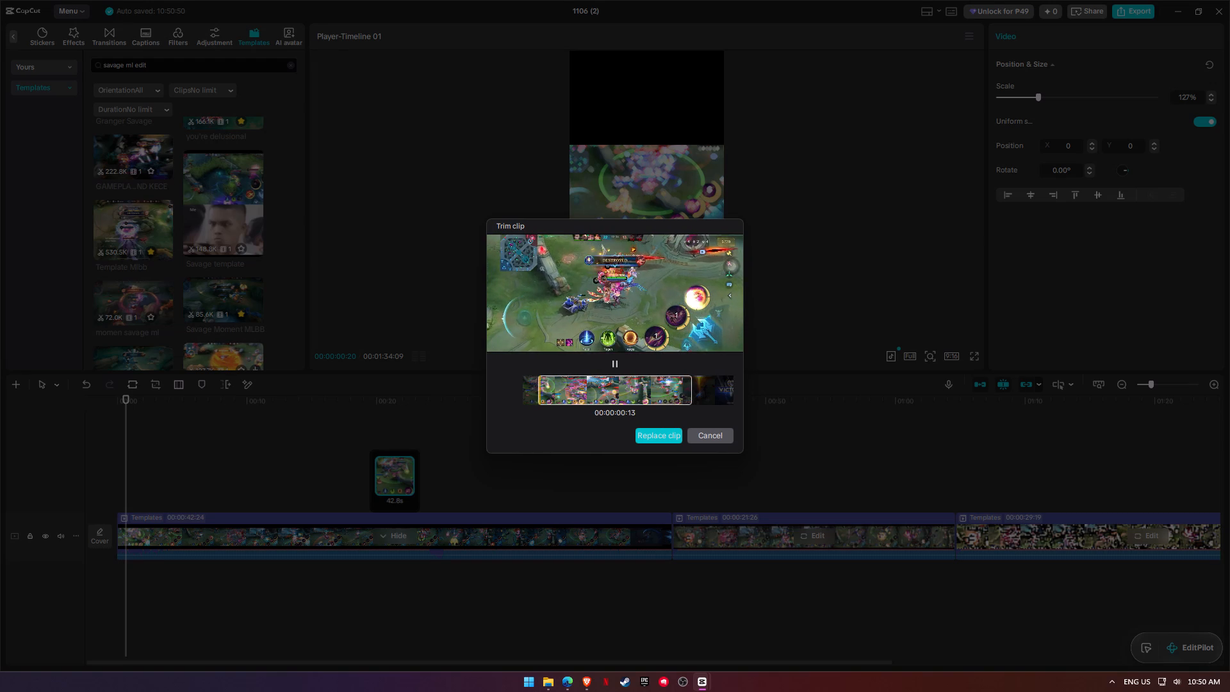
{"action": "left_click", "coordinate": [612, 397]}
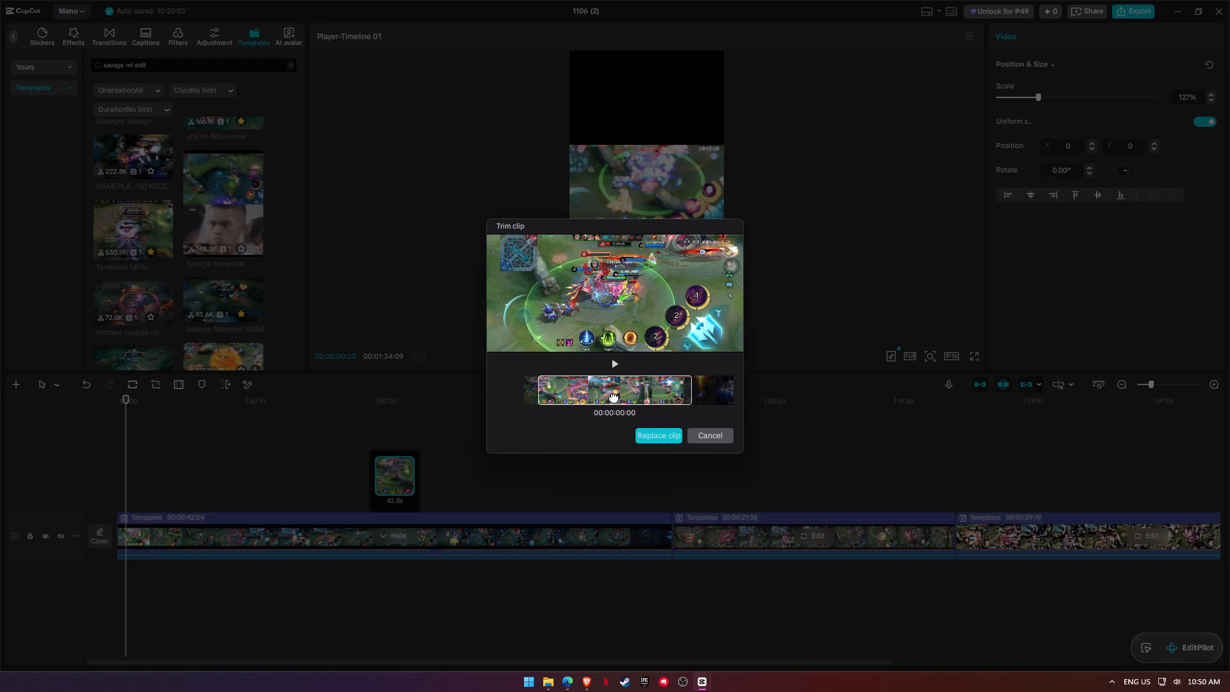
{"action": "left_click", "coordinate": [666, 433]}
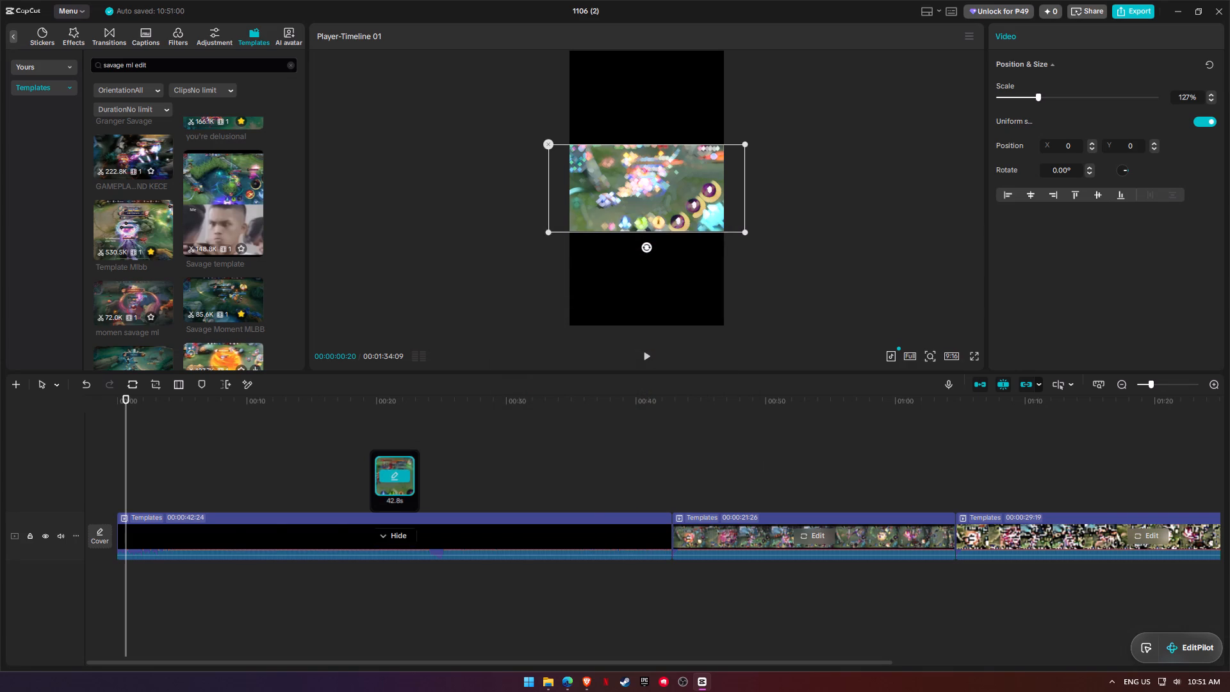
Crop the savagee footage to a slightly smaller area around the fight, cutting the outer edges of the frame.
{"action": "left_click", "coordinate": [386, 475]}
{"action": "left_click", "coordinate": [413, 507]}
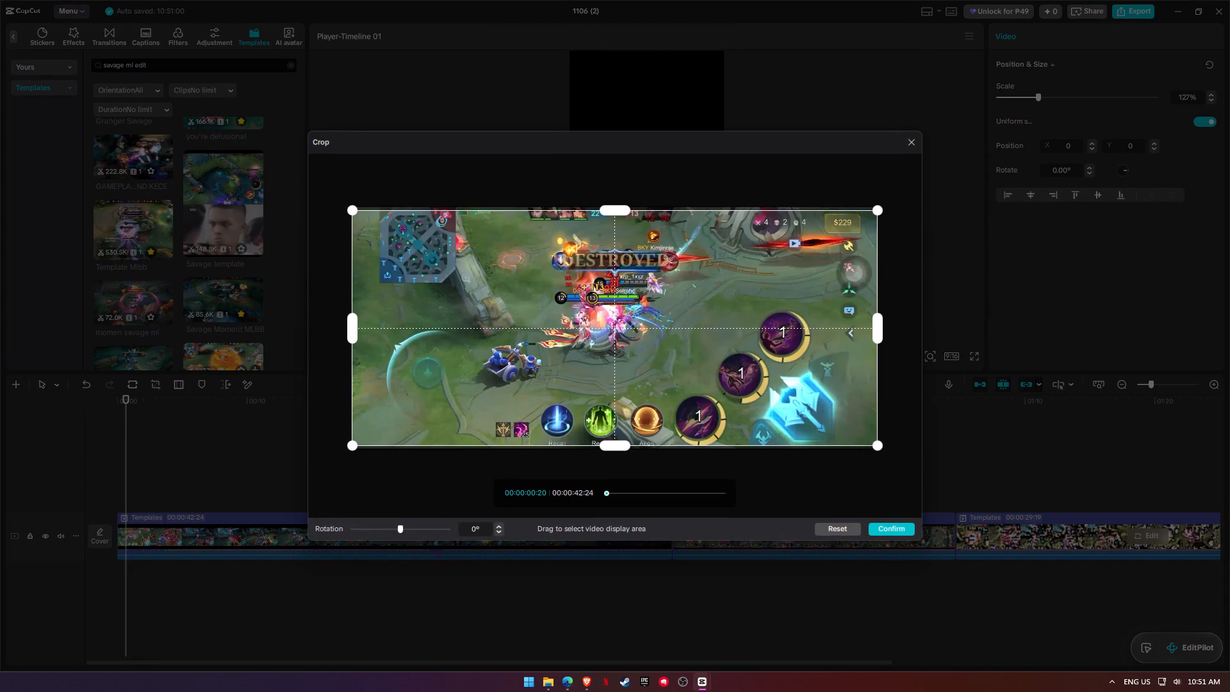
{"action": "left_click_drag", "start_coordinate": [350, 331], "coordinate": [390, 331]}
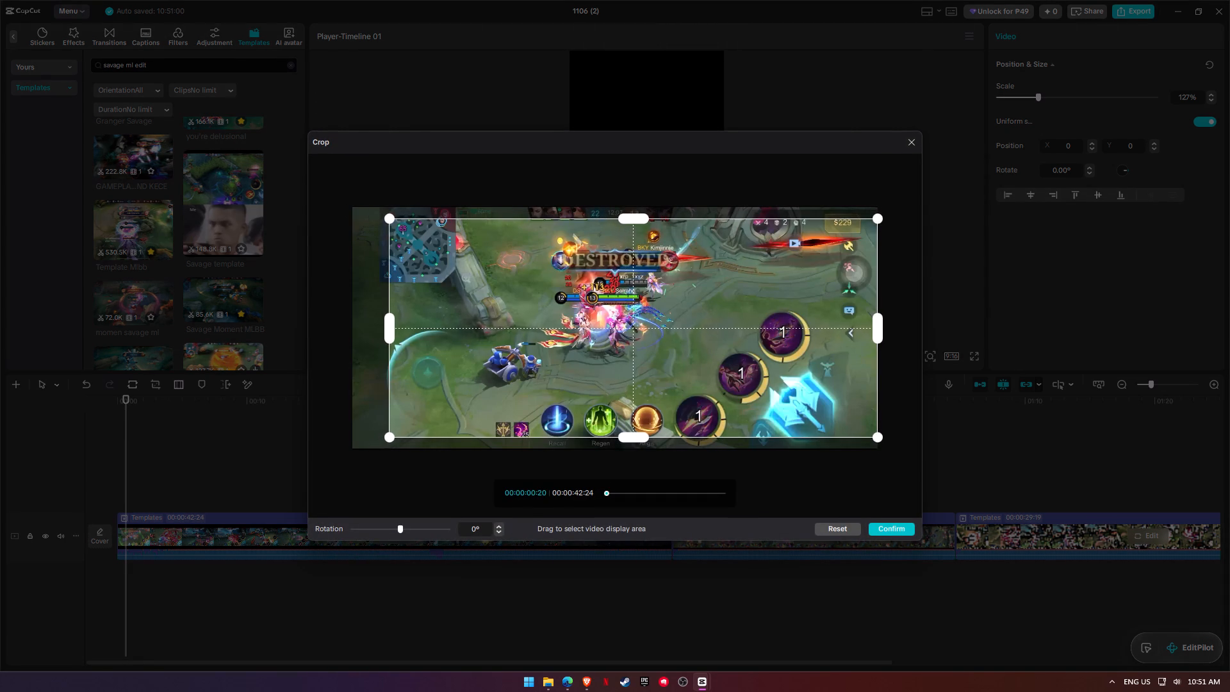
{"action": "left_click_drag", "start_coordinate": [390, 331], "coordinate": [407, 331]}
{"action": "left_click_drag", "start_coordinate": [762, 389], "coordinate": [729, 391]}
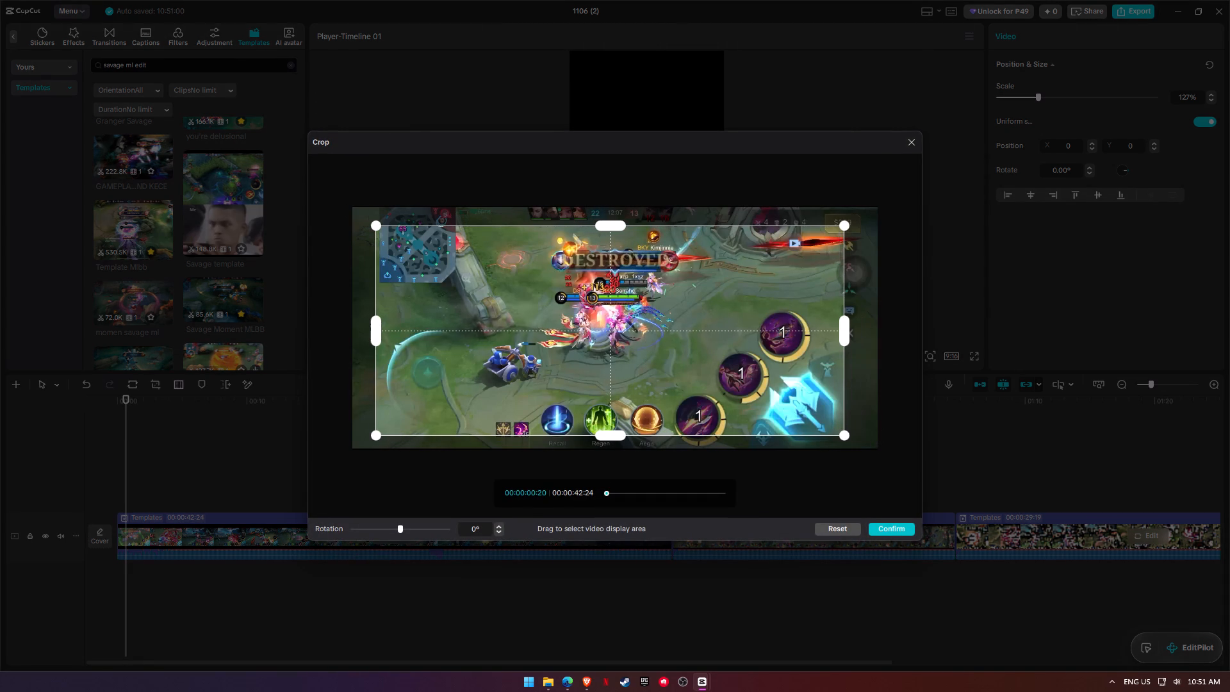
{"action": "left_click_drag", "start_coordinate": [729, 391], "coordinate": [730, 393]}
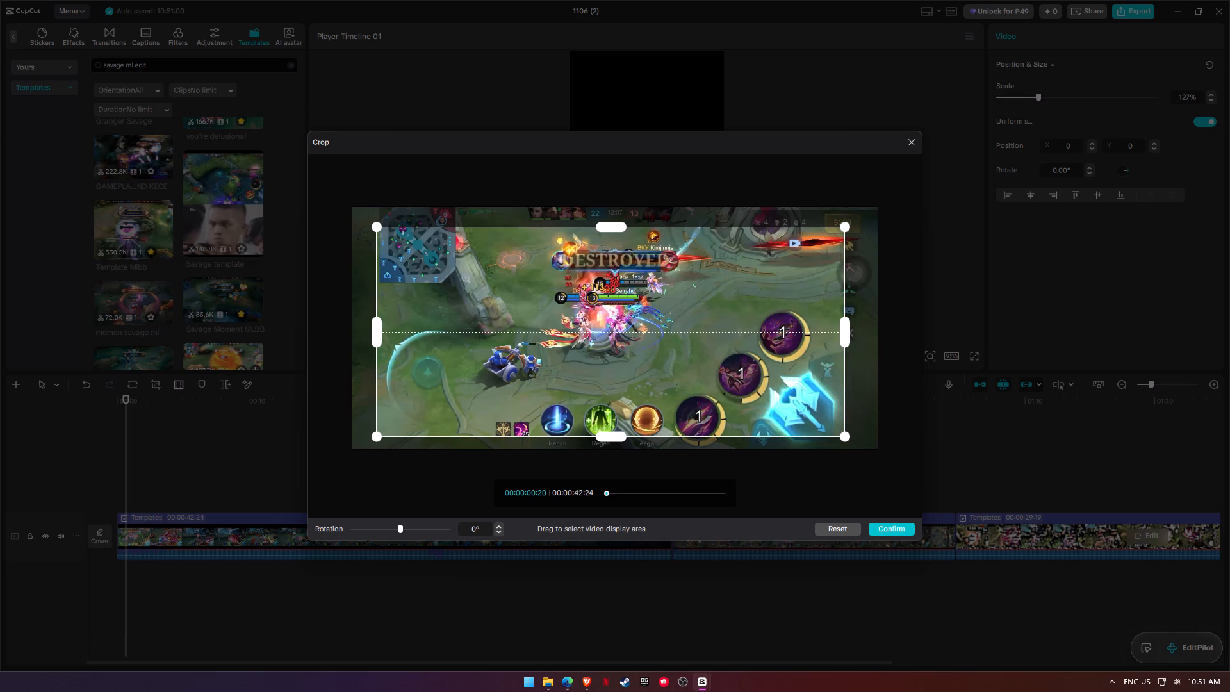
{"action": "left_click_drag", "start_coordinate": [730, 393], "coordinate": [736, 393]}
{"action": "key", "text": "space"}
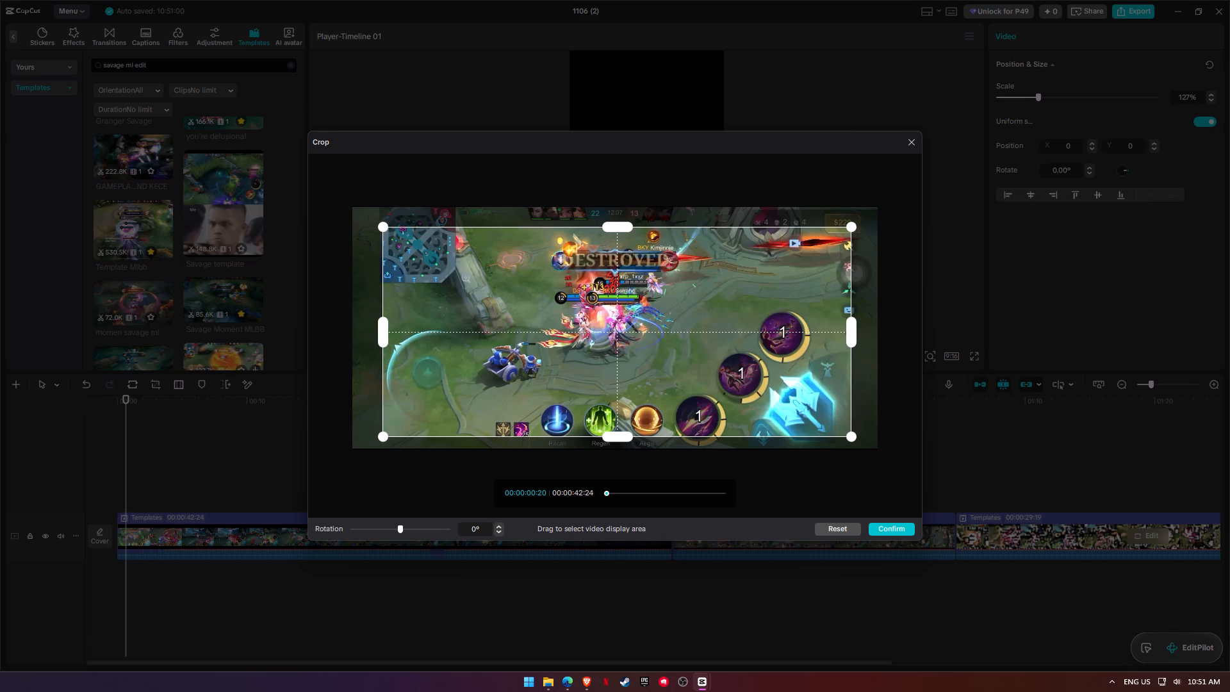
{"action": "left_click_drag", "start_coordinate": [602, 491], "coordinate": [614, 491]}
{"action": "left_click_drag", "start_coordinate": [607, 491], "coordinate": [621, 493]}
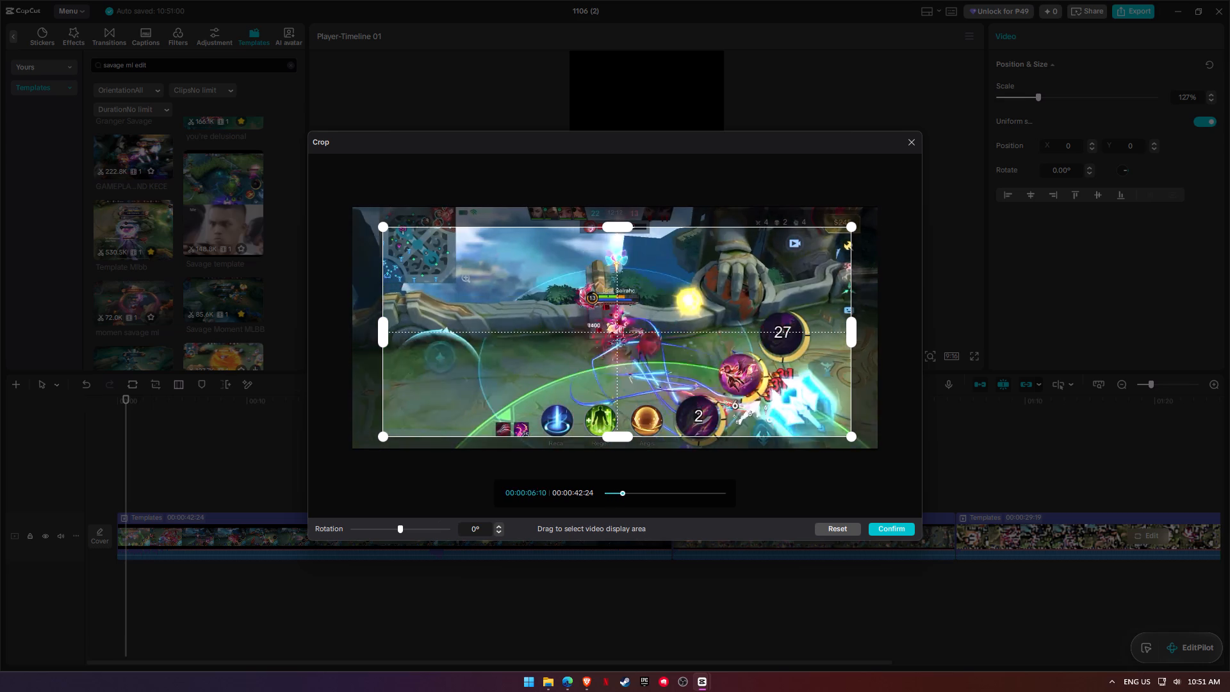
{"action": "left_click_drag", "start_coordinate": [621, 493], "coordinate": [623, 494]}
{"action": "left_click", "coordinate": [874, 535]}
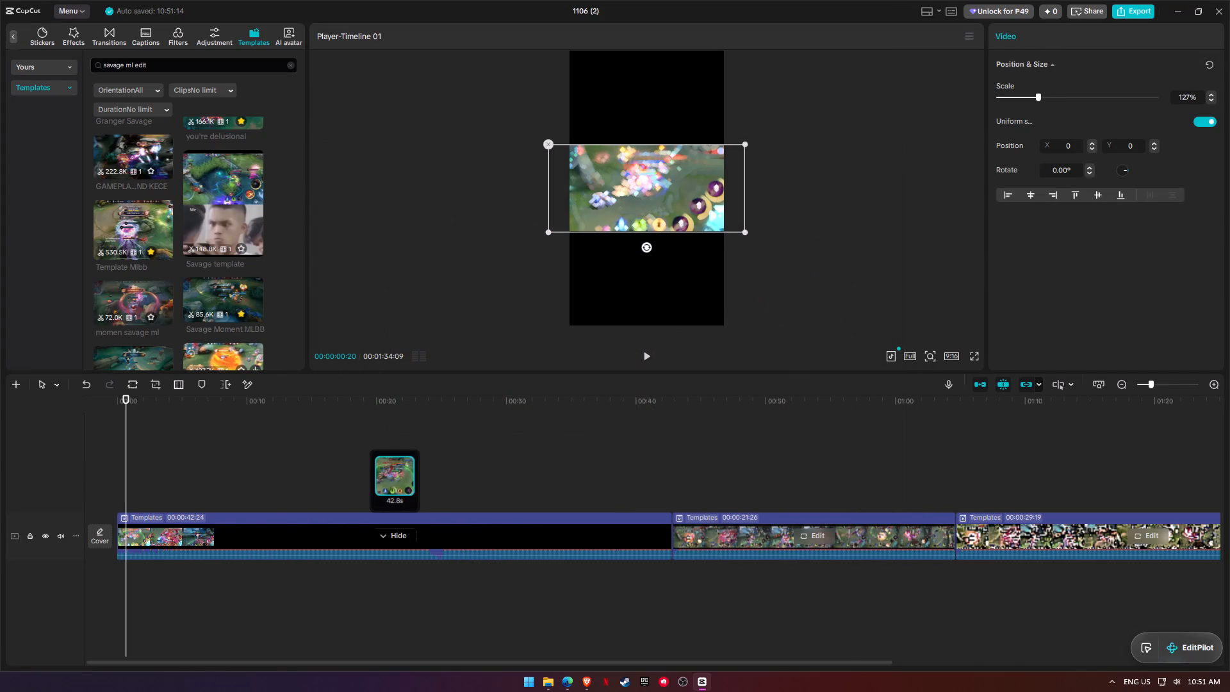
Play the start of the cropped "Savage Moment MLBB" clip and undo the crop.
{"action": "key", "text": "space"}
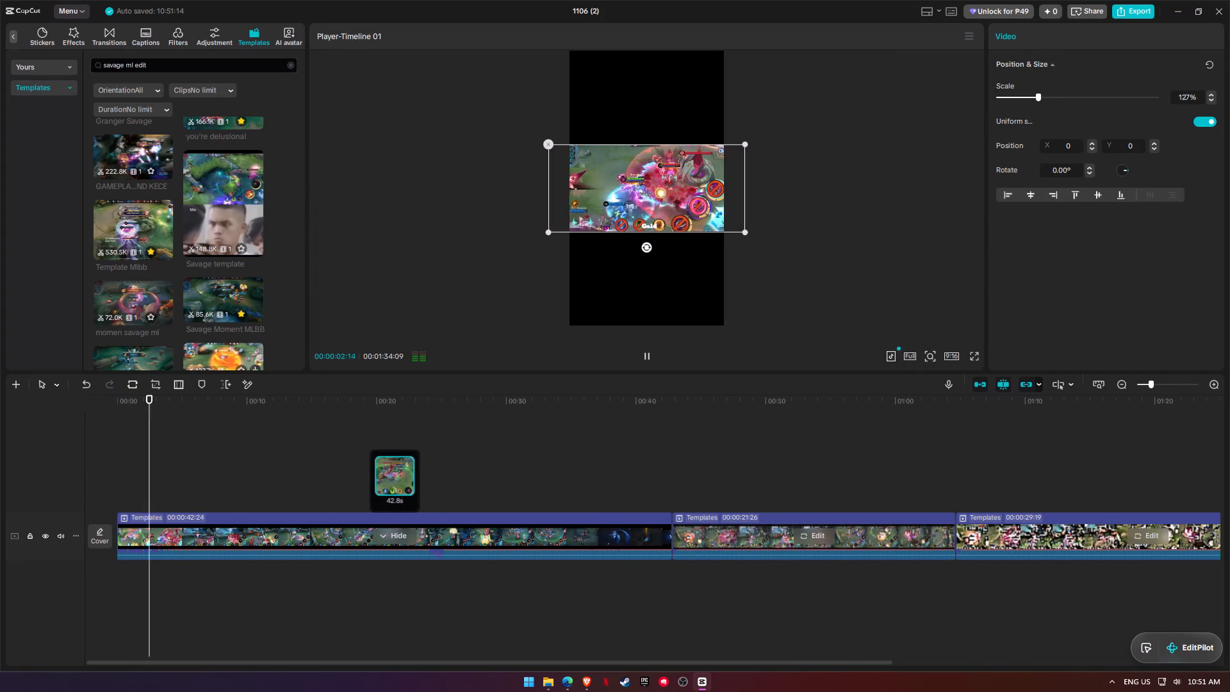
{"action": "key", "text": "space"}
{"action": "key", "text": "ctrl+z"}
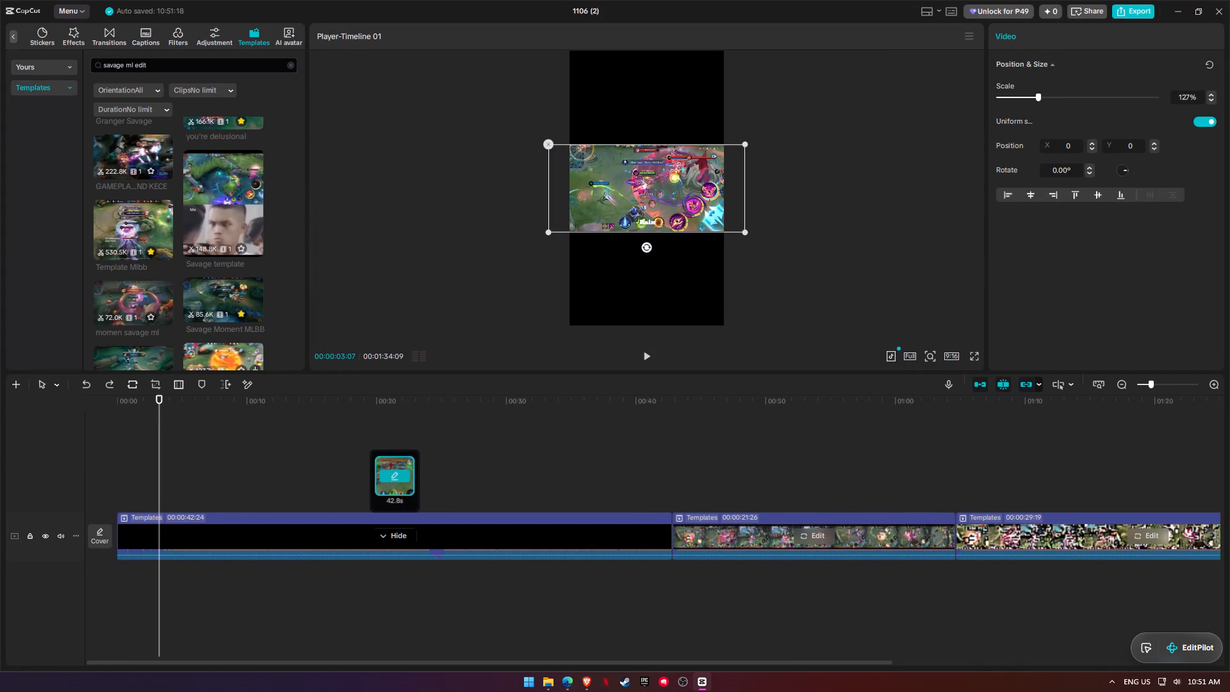
Undo the previous trim of the savagee footage in the "Savage Moment MLBB" template and re-trim it from the video's very start.
{"action": "key", "text": "ctrl+z"}
{"action": "left_click", "coordinate": [398, 475]}
{"action": "left_click", "coordinate": [457, 523]}
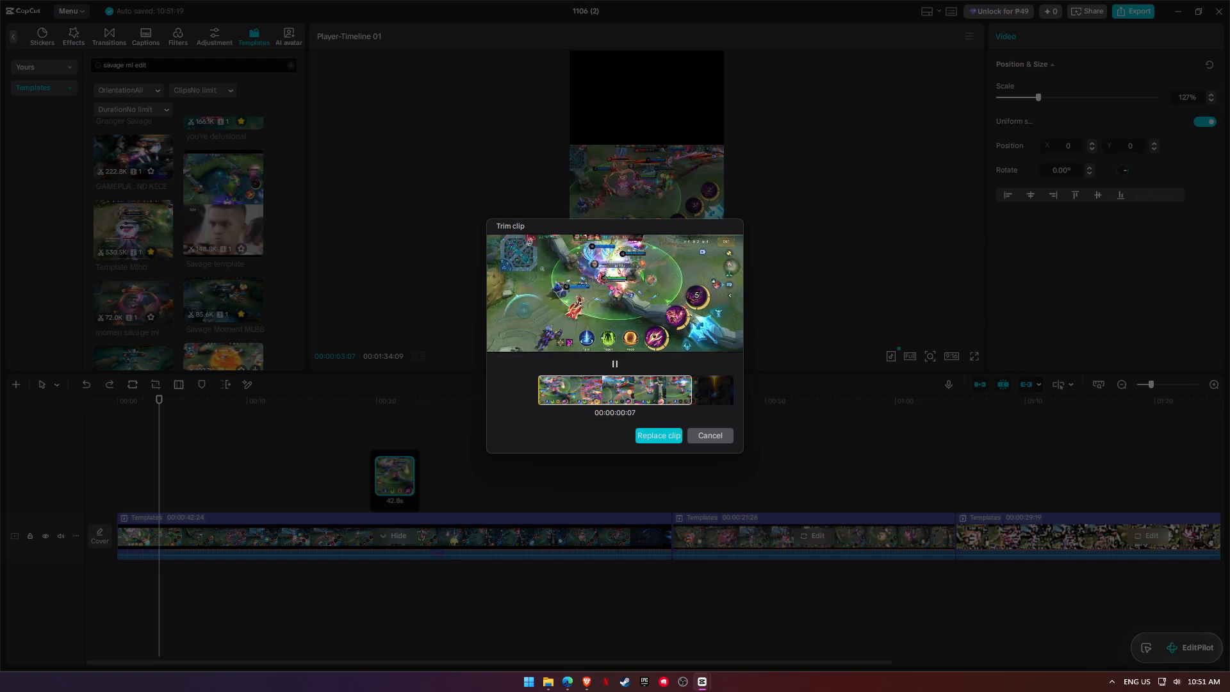
{"action": "left_click_drag", "start_coordinate": [635, 397], "coordinate": [729, 395]}
{"action": "left_click", "coordinate": [679, 395]}
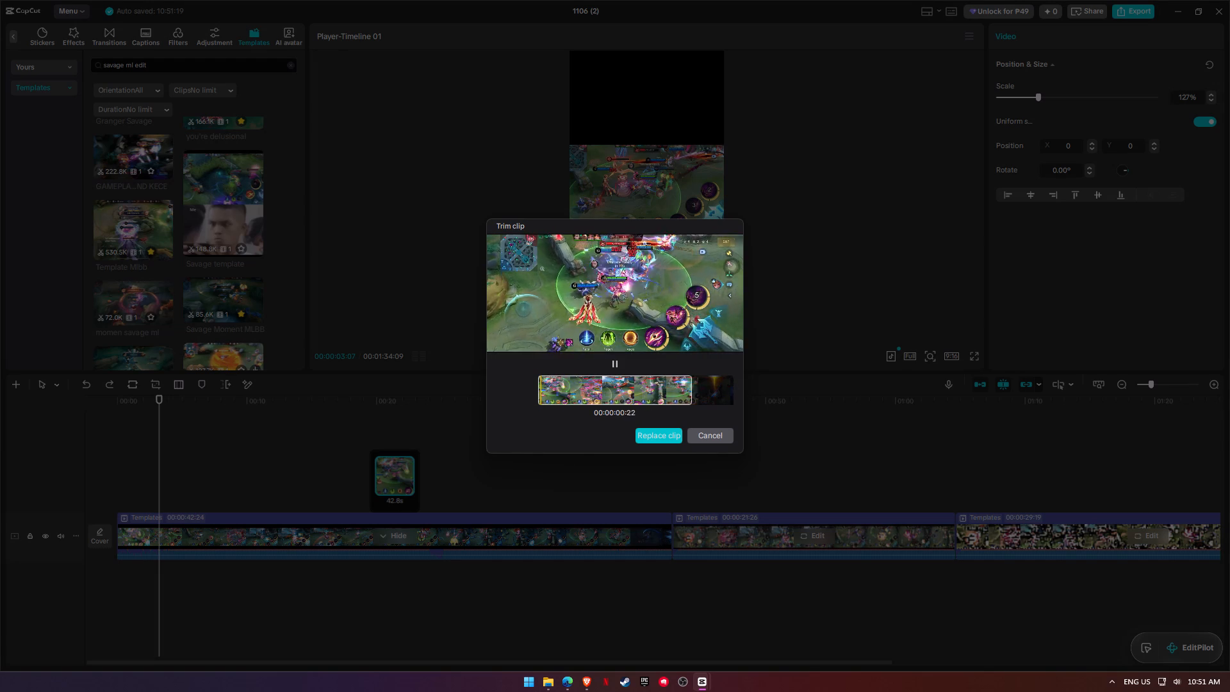
{"action": "left_click", "coordinate": [673, 435]}
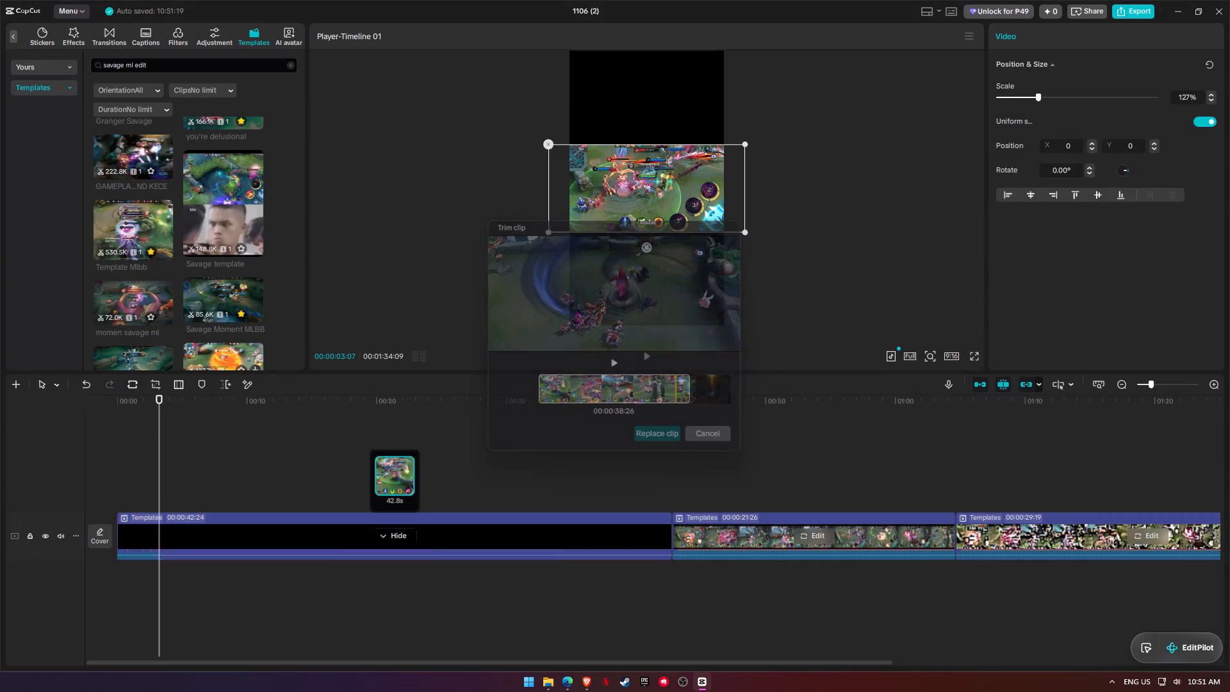
Play the "Savage Moment MLBB" template from its beginning and enlarge its picture to 141% scale.
{"action": "left_click_drag", "start_coordinate": [170, 400], "coordinate": [92, 400]}
{"action": "key", "text": "space"}
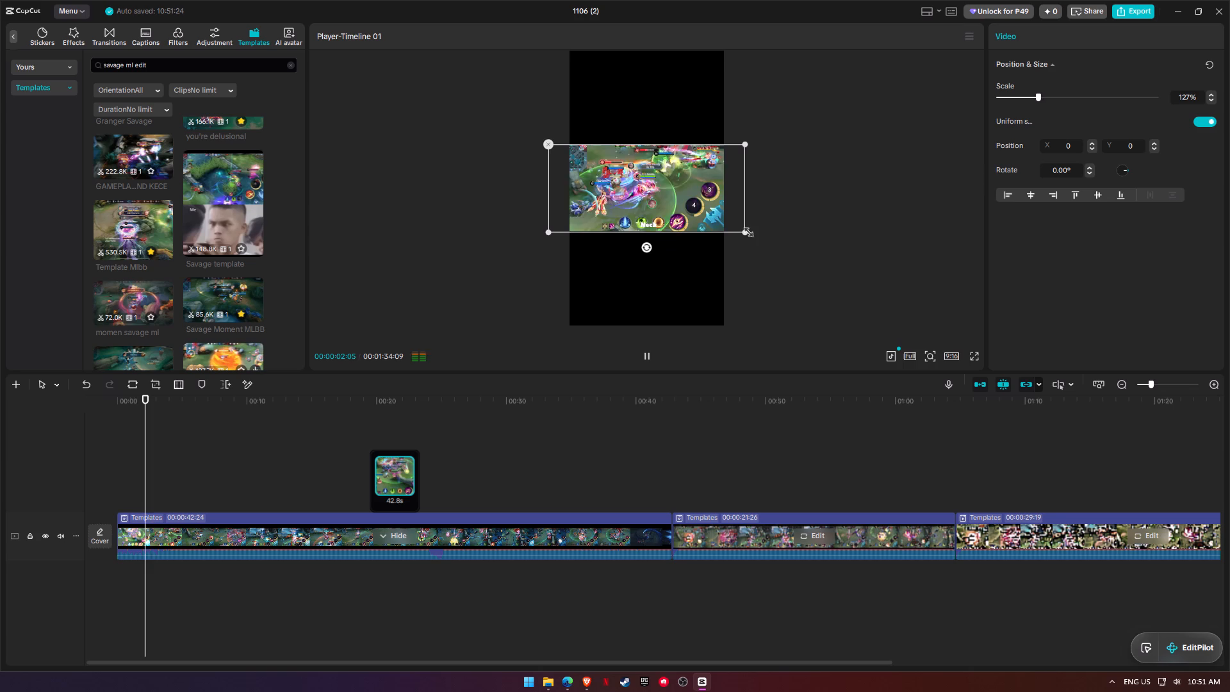
{"action": "left_click_drag", "start_coordinate": [746, 236], "coordinate": [759, 247]}
{"action": "key", "text": "space"}
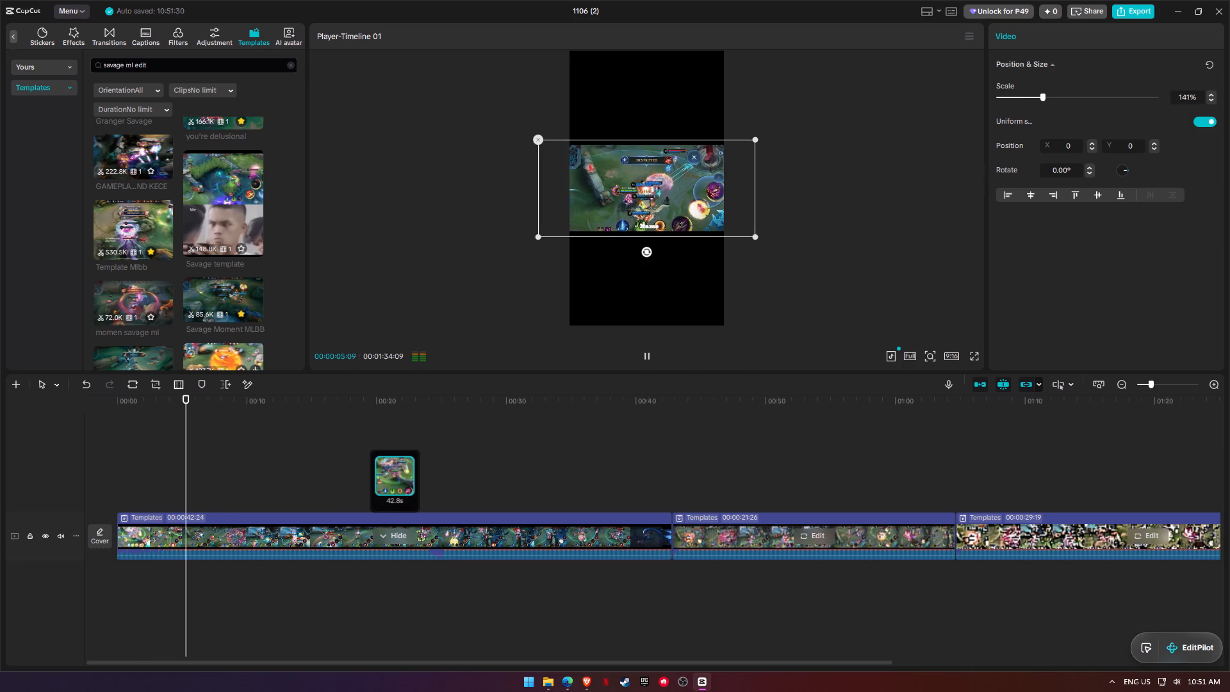
{"action": "key", "text": "space"}
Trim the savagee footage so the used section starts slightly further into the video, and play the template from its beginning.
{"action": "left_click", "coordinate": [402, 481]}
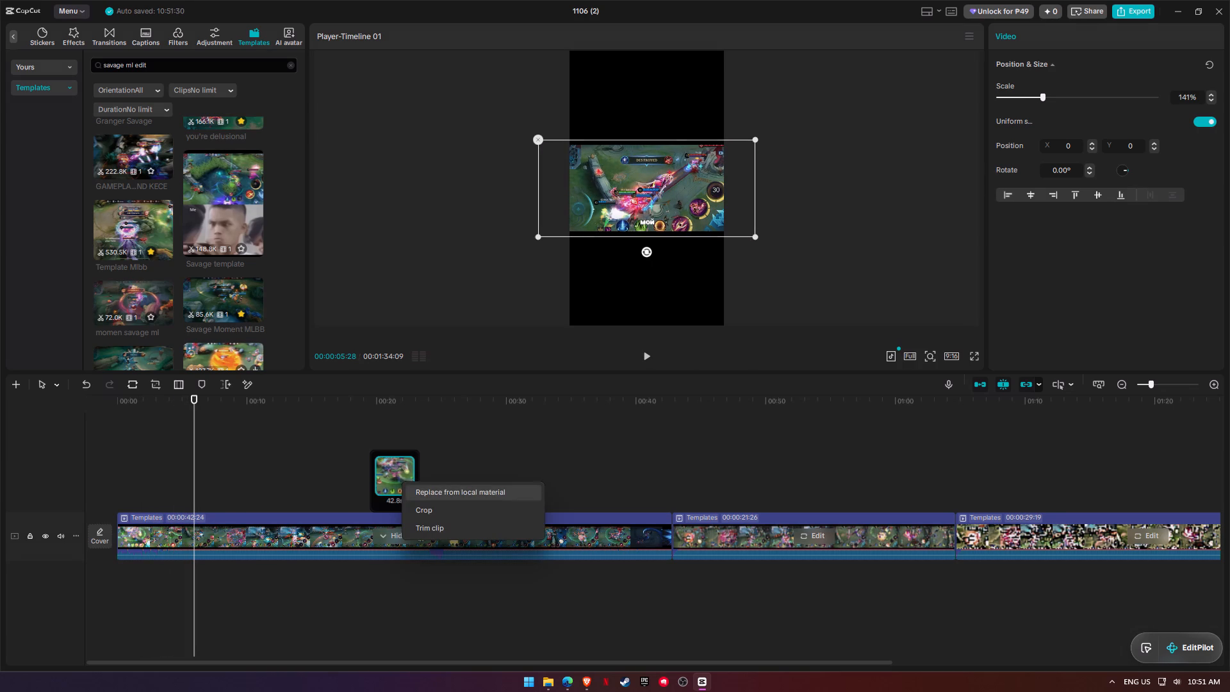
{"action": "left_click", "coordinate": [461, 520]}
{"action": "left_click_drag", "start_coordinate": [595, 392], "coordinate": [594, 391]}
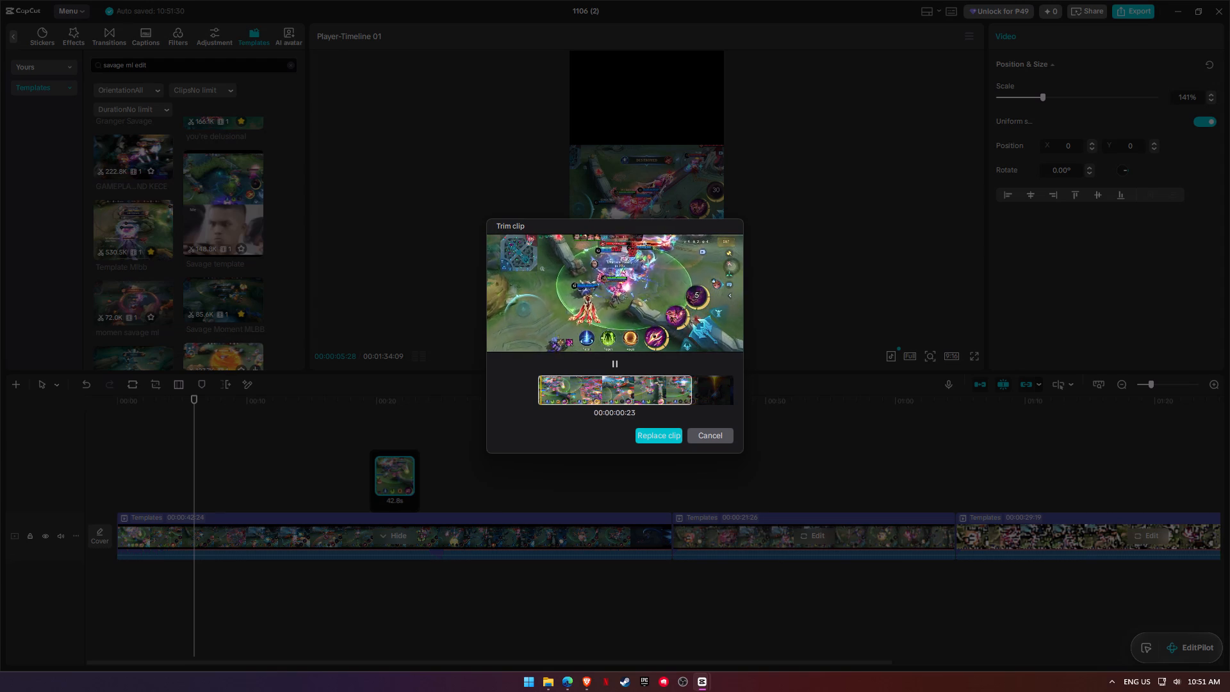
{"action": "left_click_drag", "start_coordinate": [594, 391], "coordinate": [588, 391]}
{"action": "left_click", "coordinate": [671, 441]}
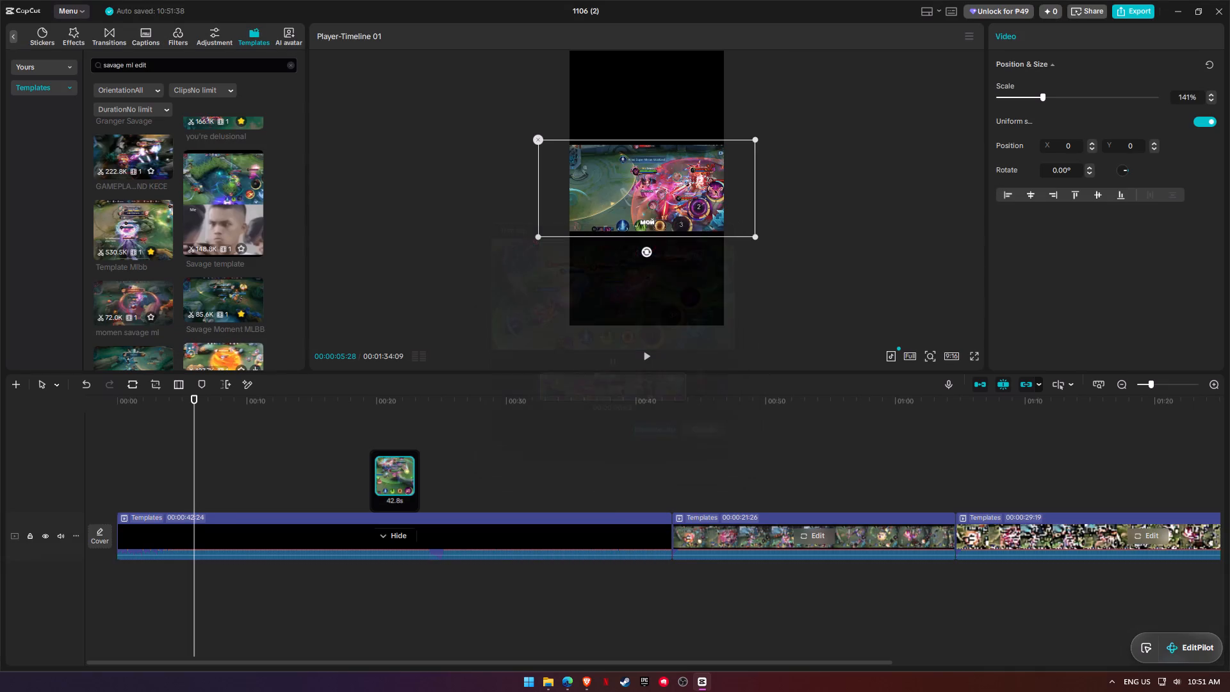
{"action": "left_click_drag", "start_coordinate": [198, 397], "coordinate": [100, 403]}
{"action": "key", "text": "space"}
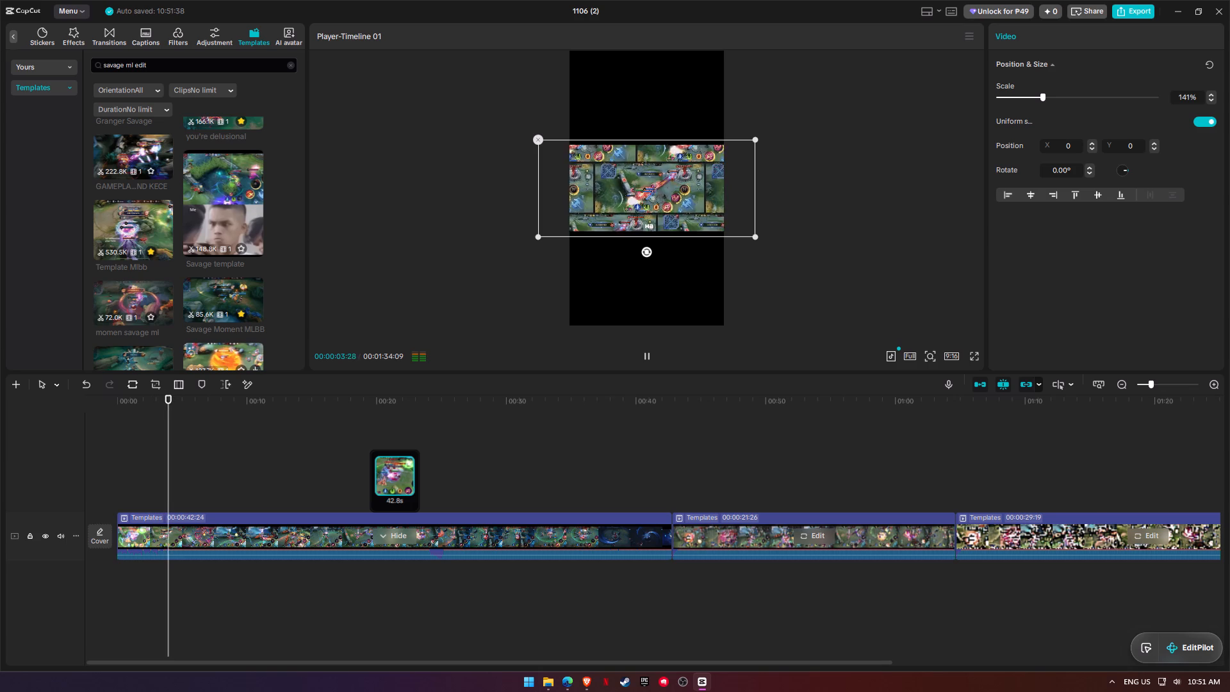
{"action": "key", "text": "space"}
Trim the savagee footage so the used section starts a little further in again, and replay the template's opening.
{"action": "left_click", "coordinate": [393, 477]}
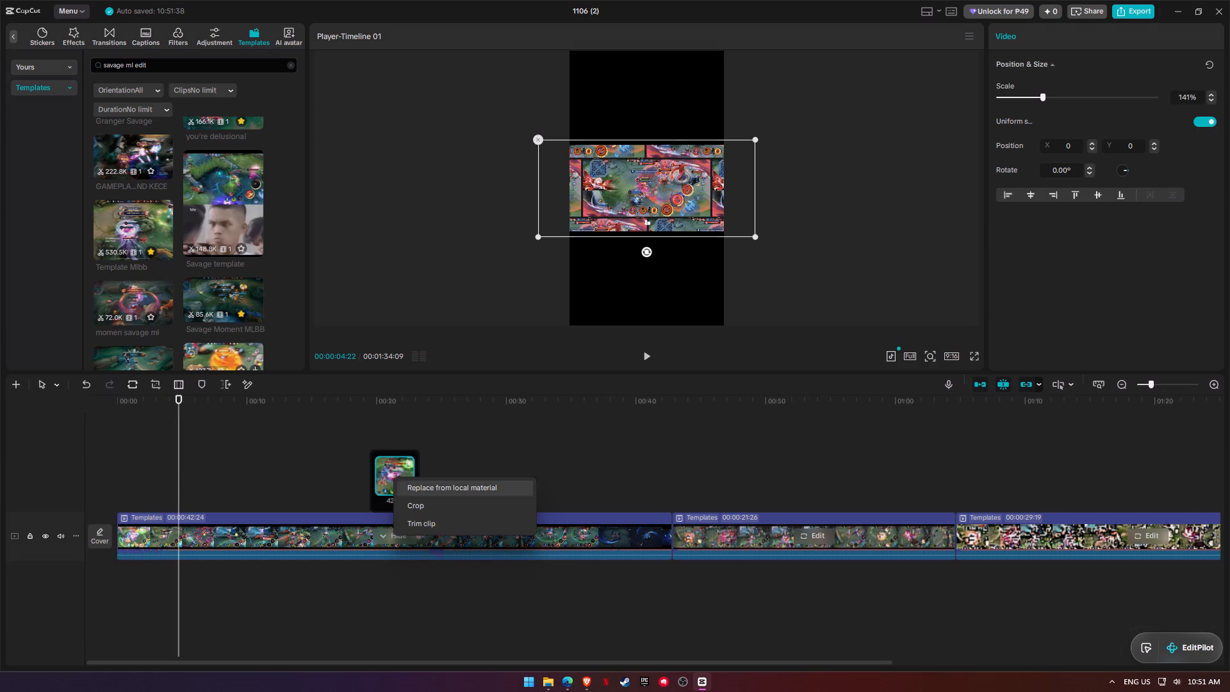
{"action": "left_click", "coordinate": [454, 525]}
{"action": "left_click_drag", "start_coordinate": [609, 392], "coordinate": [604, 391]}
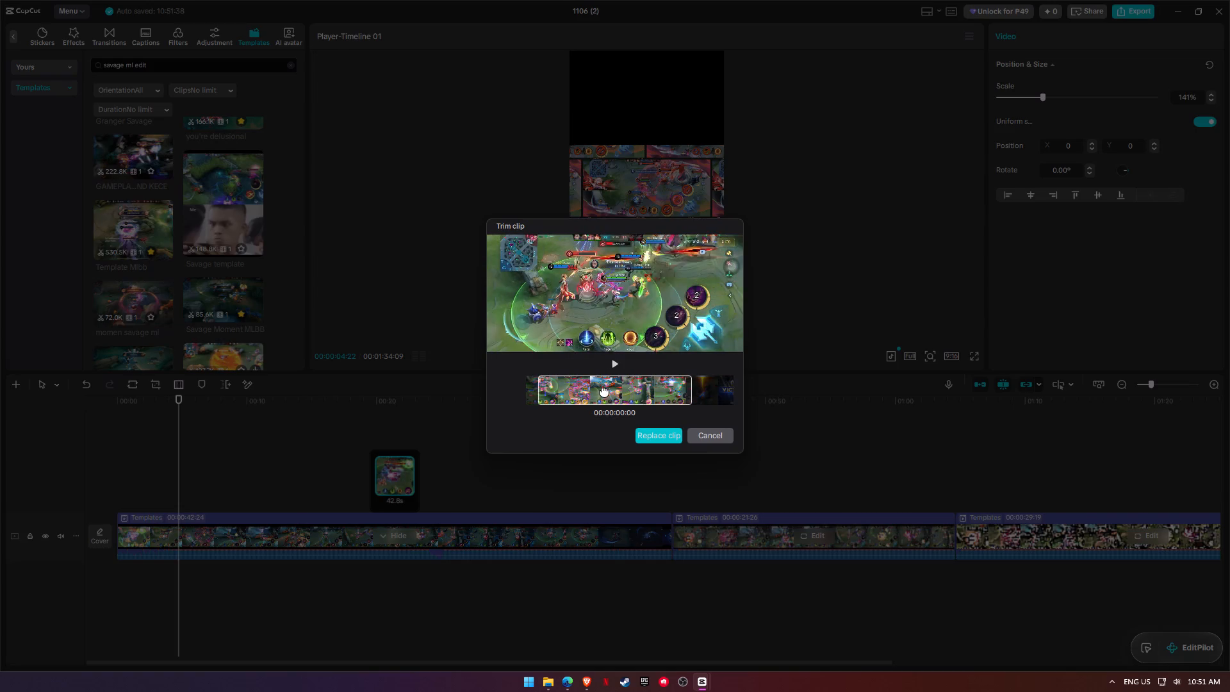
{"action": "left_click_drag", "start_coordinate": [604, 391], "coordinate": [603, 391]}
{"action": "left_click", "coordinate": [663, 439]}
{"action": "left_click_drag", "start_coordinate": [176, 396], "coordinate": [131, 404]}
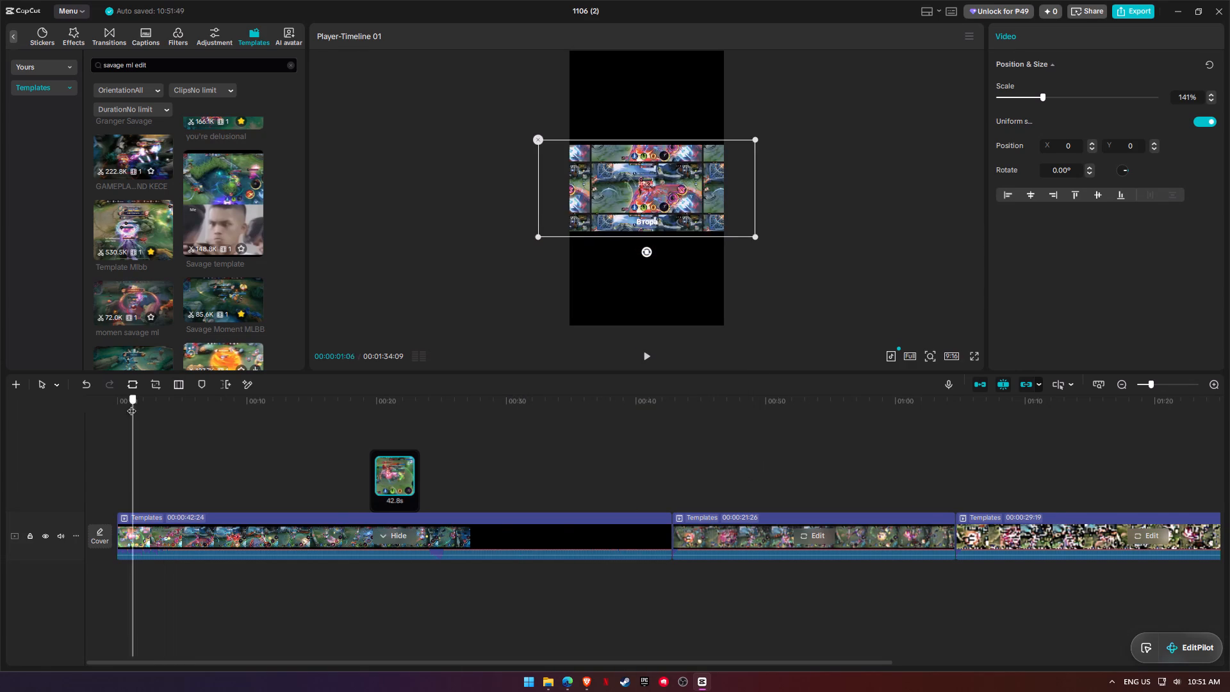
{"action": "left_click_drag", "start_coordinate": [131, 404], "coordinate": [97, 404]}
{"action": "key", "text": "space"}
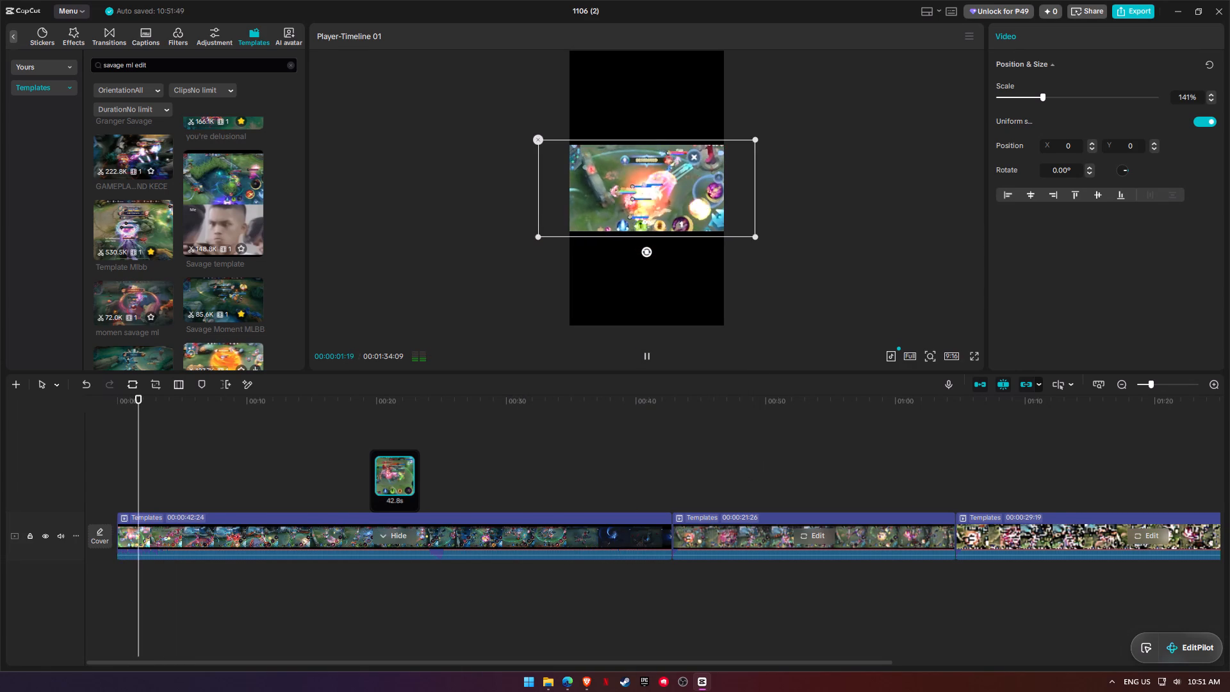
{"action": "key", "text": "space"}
Trim the savagee footage so the used section goes back to the start of the video, and play the opening seconds.
{"action": "left_click", "coordinate": [395, 475]}
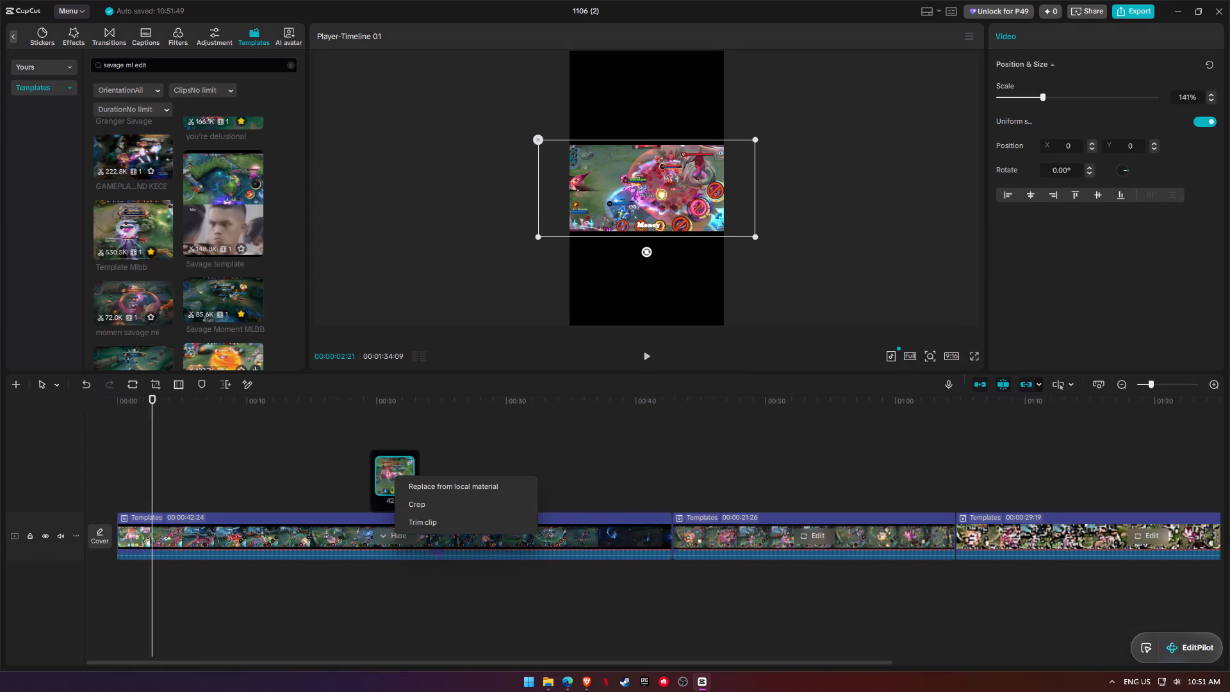
{"action": "left_click", "coordinate": [471, 522]}
{"action": "left_click", "coordinate": [634, 405]}
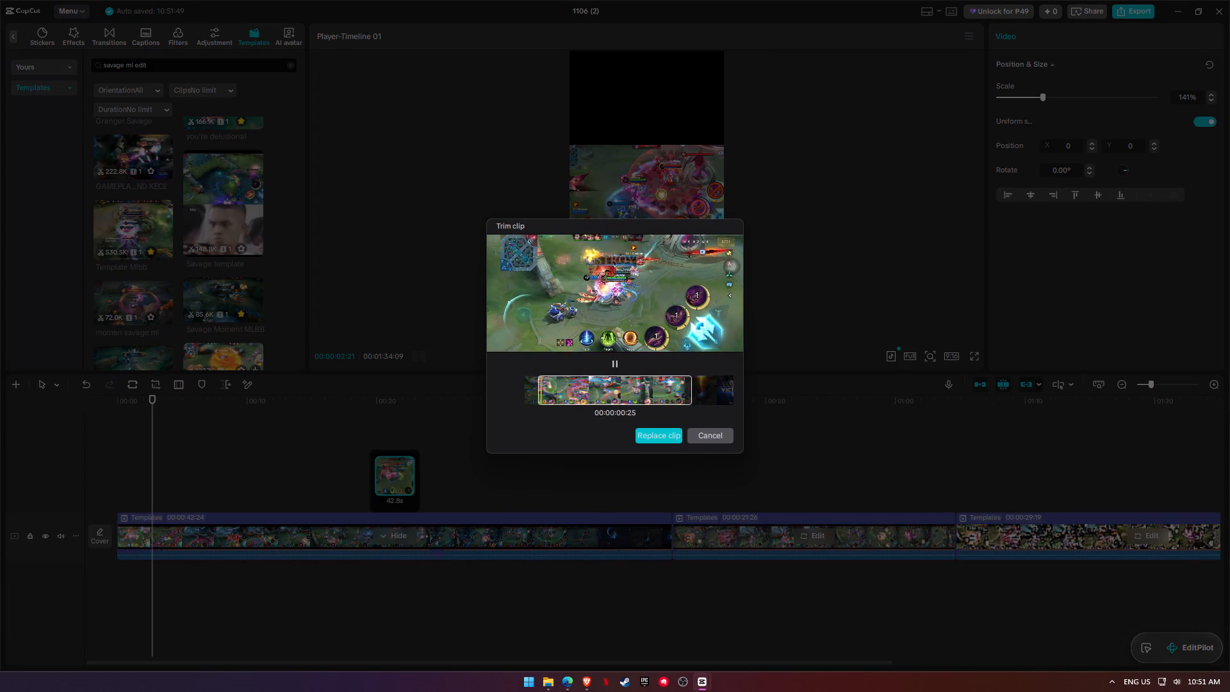
{"action": "left_click_drag", "start_coordinate": [636, 393], "coordinate": [644, 393]}
{"action": "left_click", "coordinate": [660, 426]}
{"action": "left_click", "coordinate": [659, 438]}
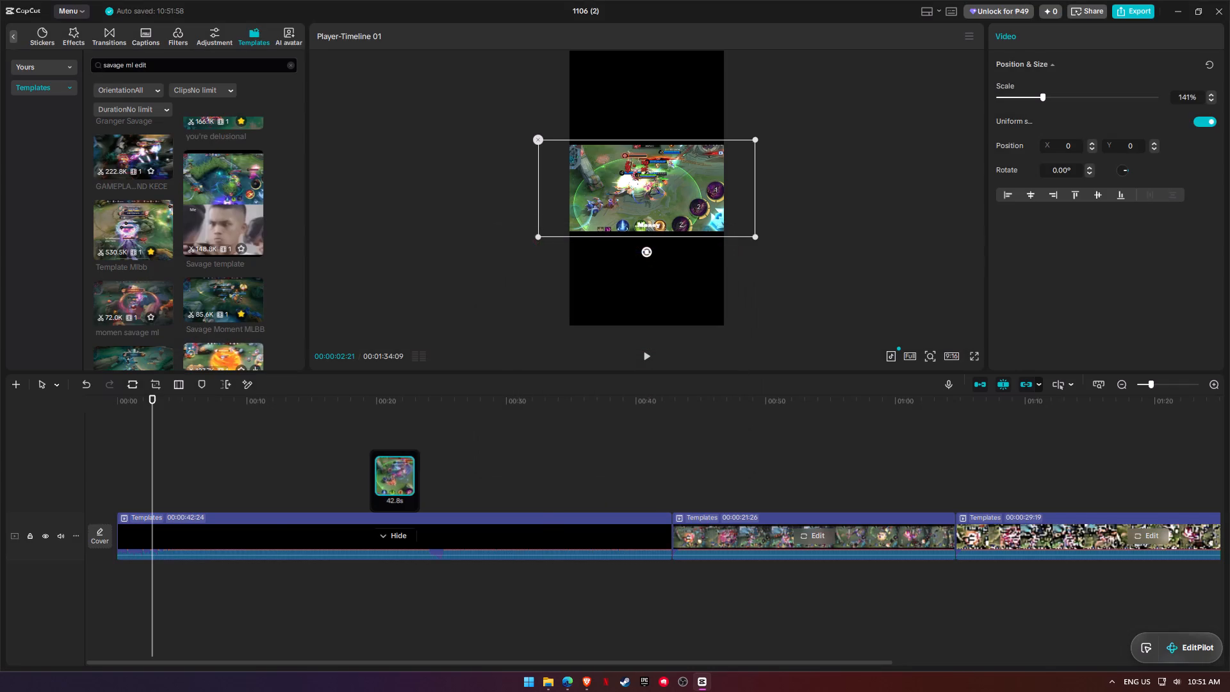
{"action": "key", "text": "space"}
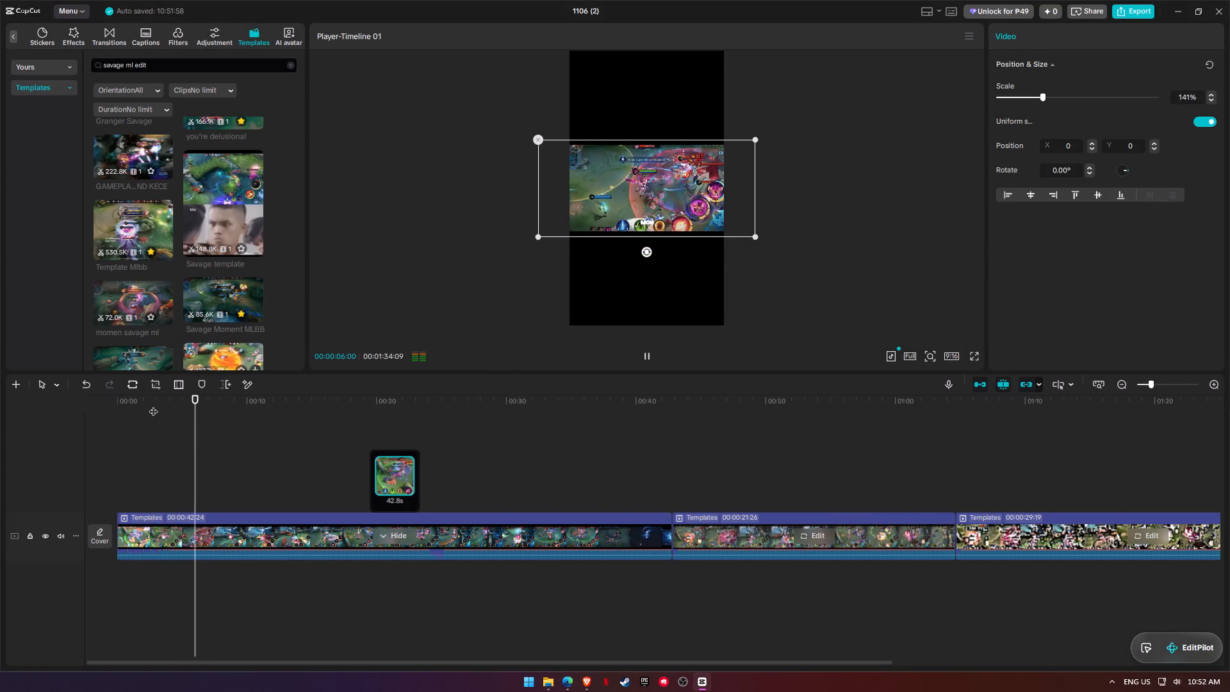
{"action": "key", "text": "space"}
Reapply the savagee footage trim from near the video's start and play the template's opening seconds to check the timing.
{"action": "left_click", "coordinate": [402, 475]}
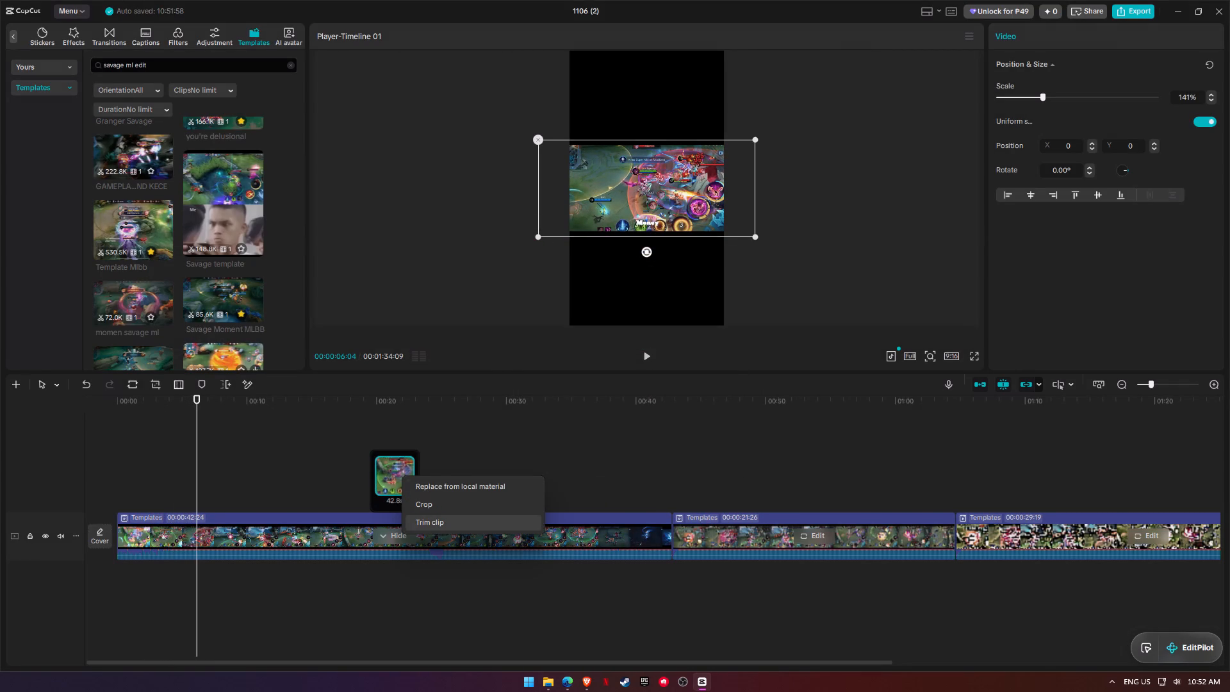
{"action": "left_click", "coordinate": [461, 524]}
{"action": "left_click", "coordinate": [654, 397]}
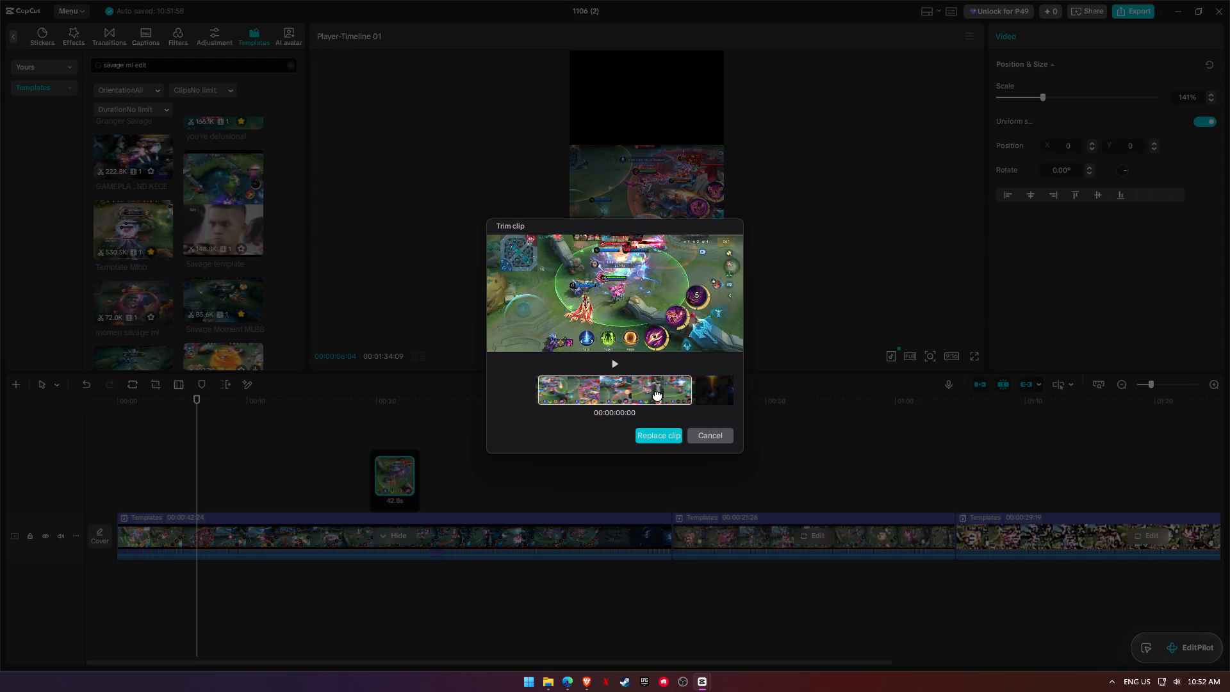
{"action": "left_click", "coordinate": [660, 435]}
{"action": "left_click", "coordinate": [180, 408]}
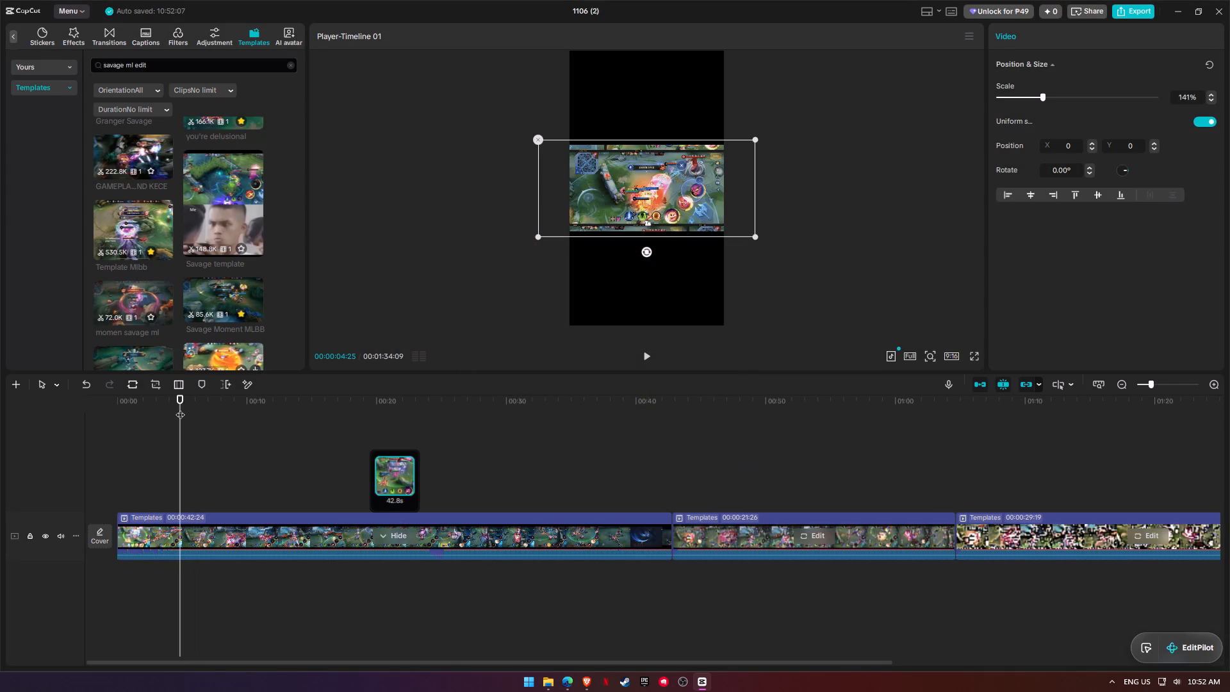
{"action": "key", "text": "space"}
{"action": "key", "text": "space"}
{"action": "left_click", "coordinate": [146, 400]}
{"action": "key", "text": "space"}
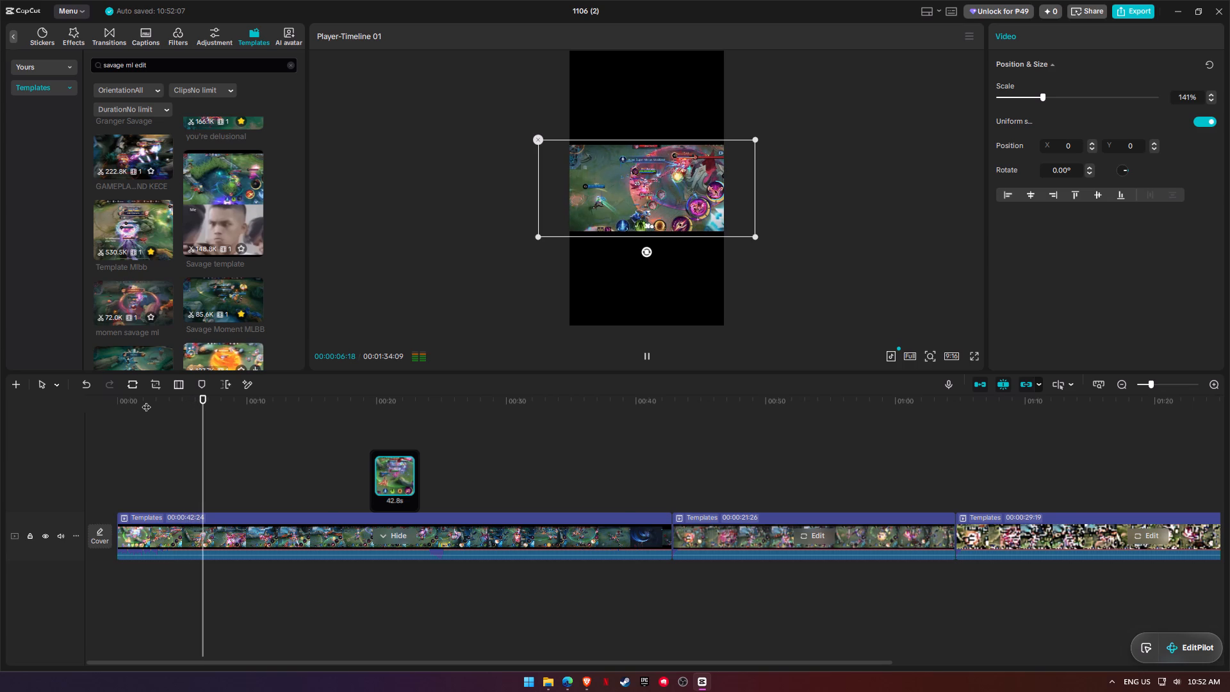
{"action": "key", "text": "space"}
Reapply the savagee footage trim once more in the "Savage Moment MLBB" template and play it from its beginning.
{"action": "left_click", "coordinate": [405, 472]}
{"action": "left_click", "coordinate": [450, 527]}
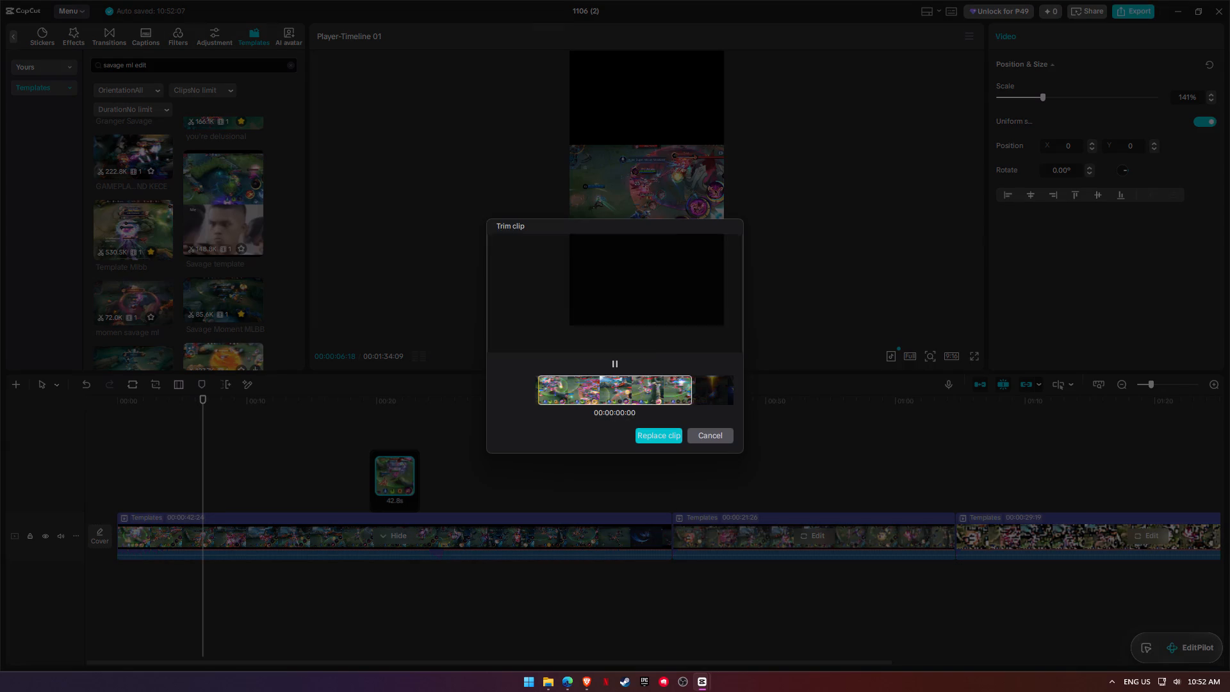
{"action": "left_click", "coordinate": [590, 393]}
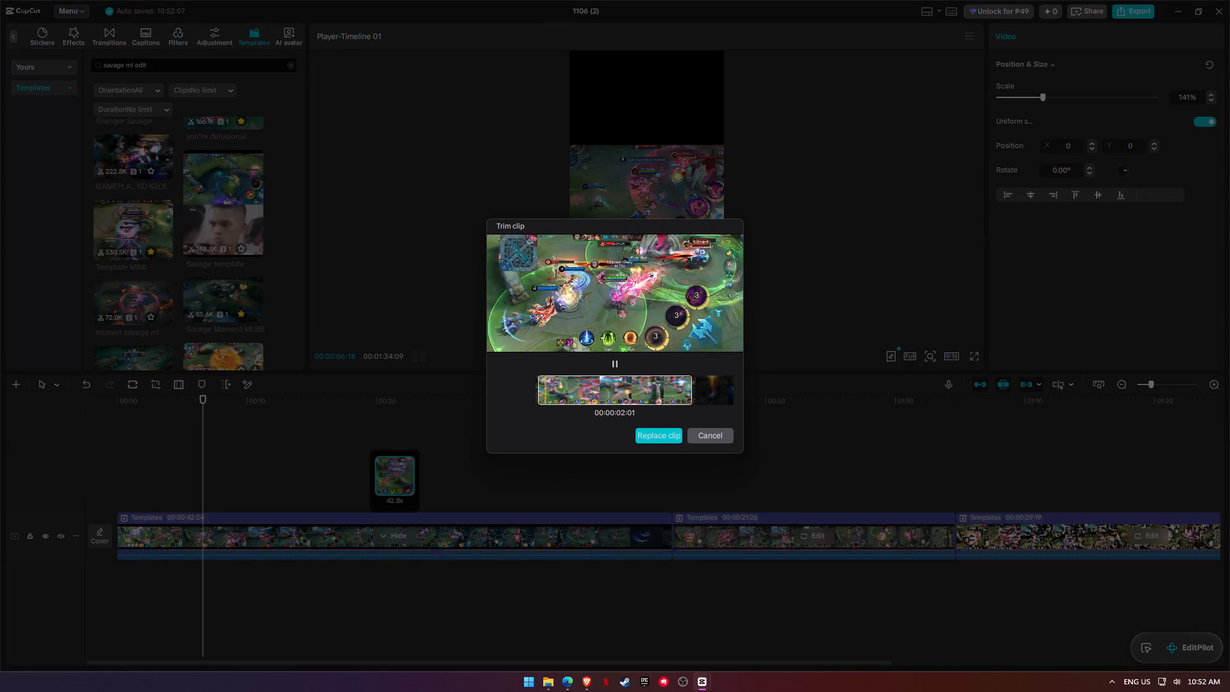
{"action": "left_click", "coordinate": [650, 443]}
{"action": "left_click", "coordinate": [653, 432]}
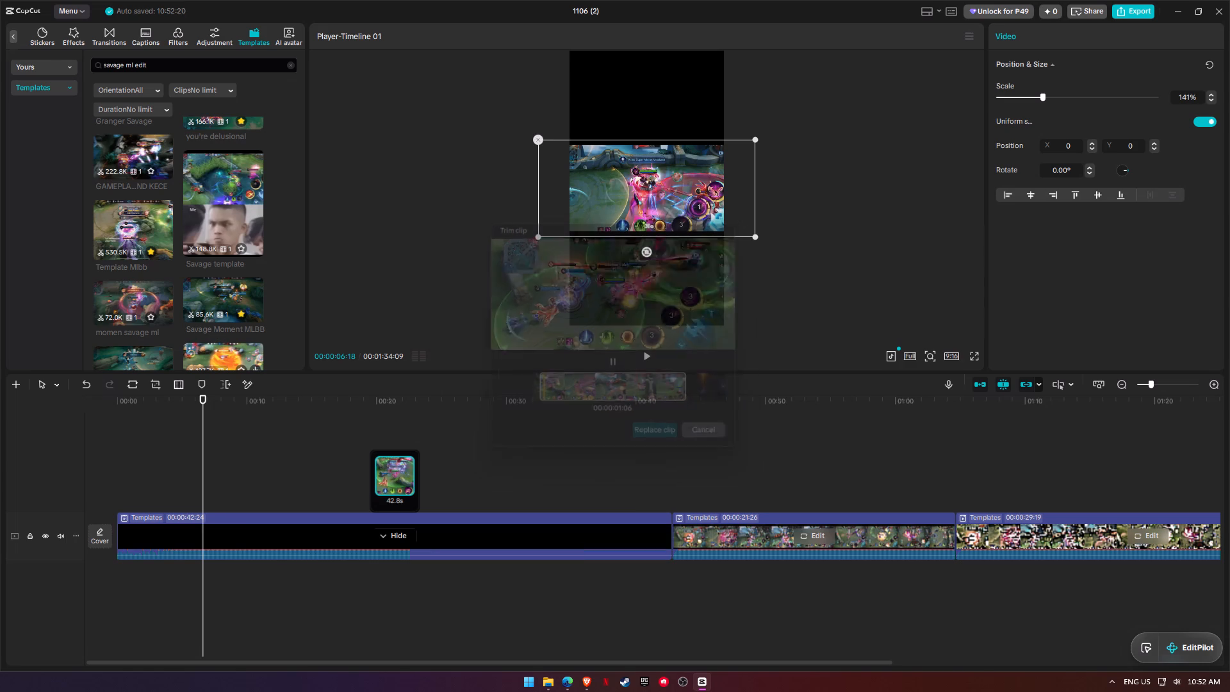
{"action": "left_click", "coordinate": [156, 413]}
{"action": "left_click", "coordinate": [114, 404]}
{"action": "key", "text": "space"}
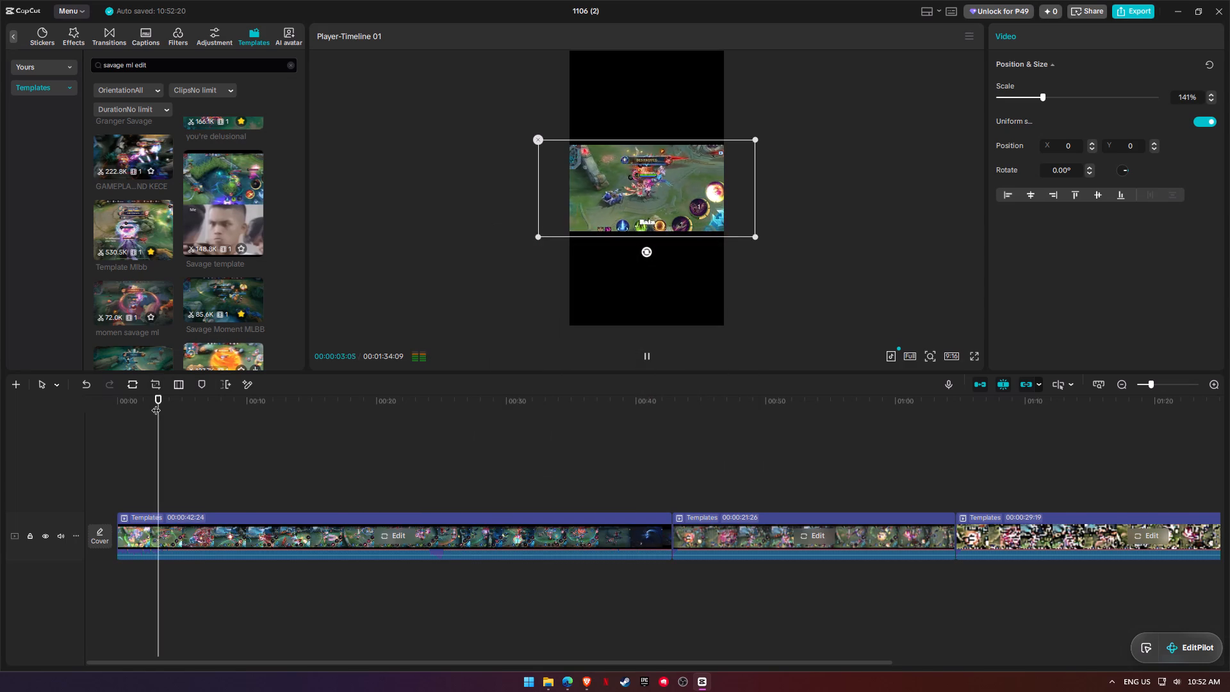
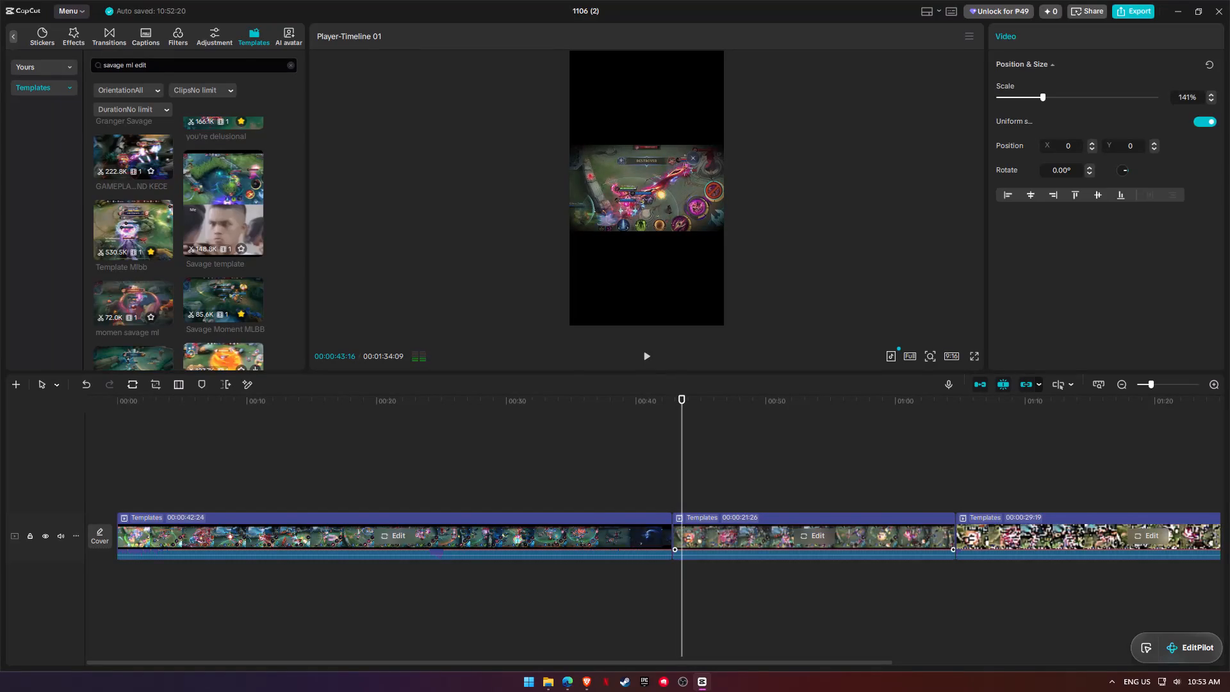
Play the opening seconds of the middle template clip, about 22 seconds long, and delete it from the timeline.
{"action": "left_click", "coordinate": [754, 523]}
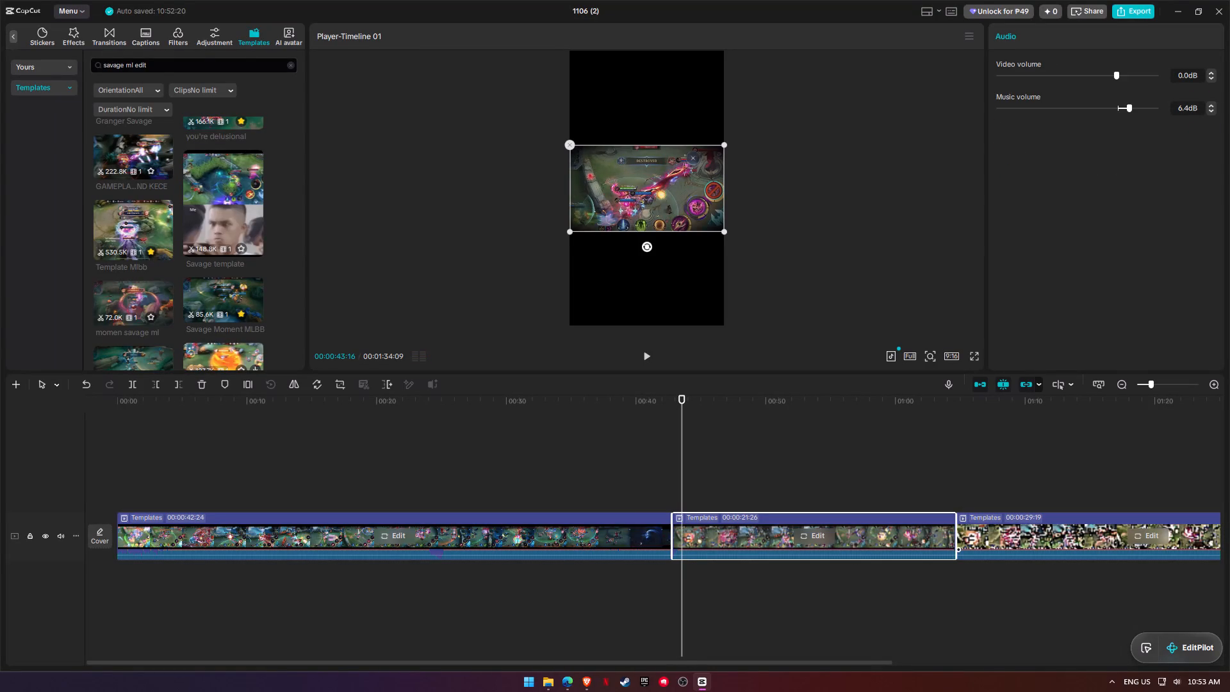
{"action": "key", "text": "space"}
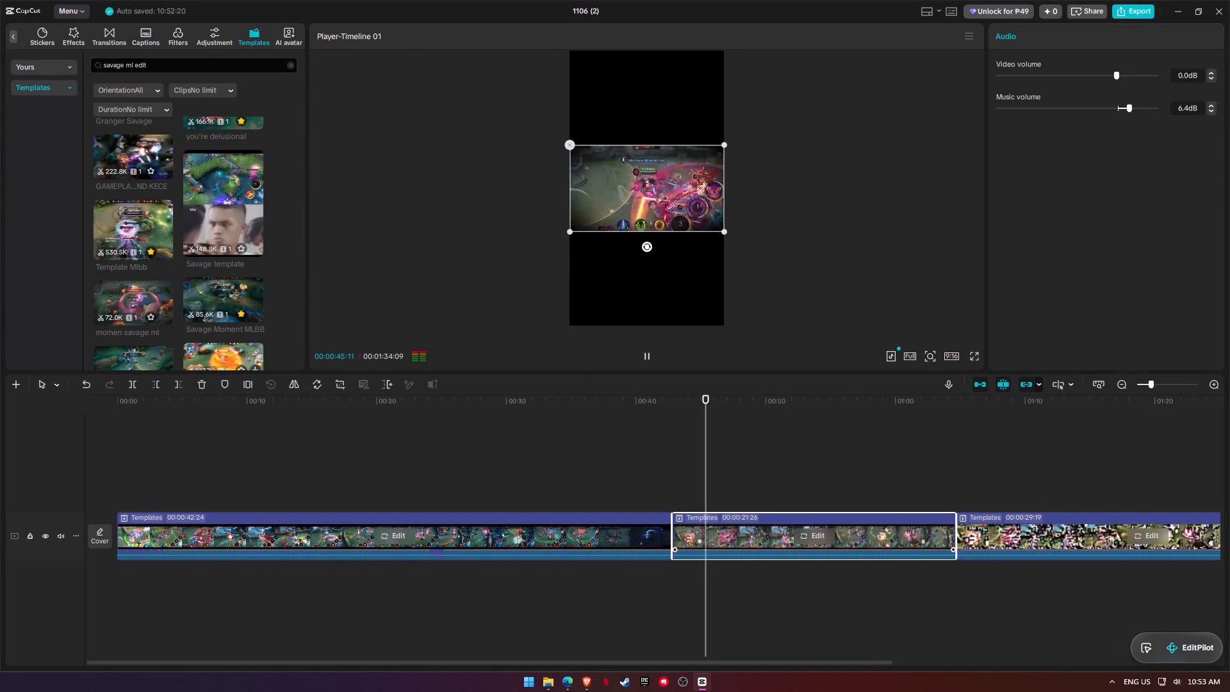
{"action": "key", "text": "space"}
{"action": "left_click_drag", "start_coordinate": [853, 502], "coordinate": [994, 554]}
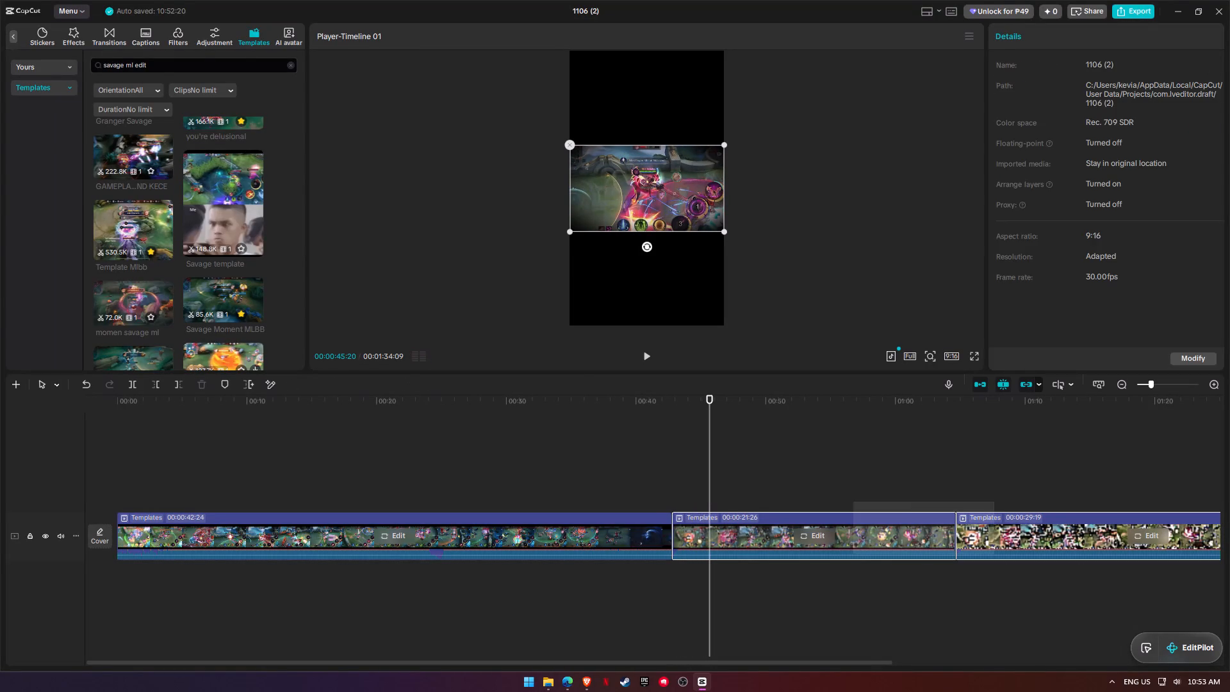
{"action": "left_click_drag", "start_coordinate": [994, 554], "coordinate": [996, 554]}
{"action": "left_click", "coordinate": [1013, 538]}
{"action": "left_click", "coordinate": [868, 518]}
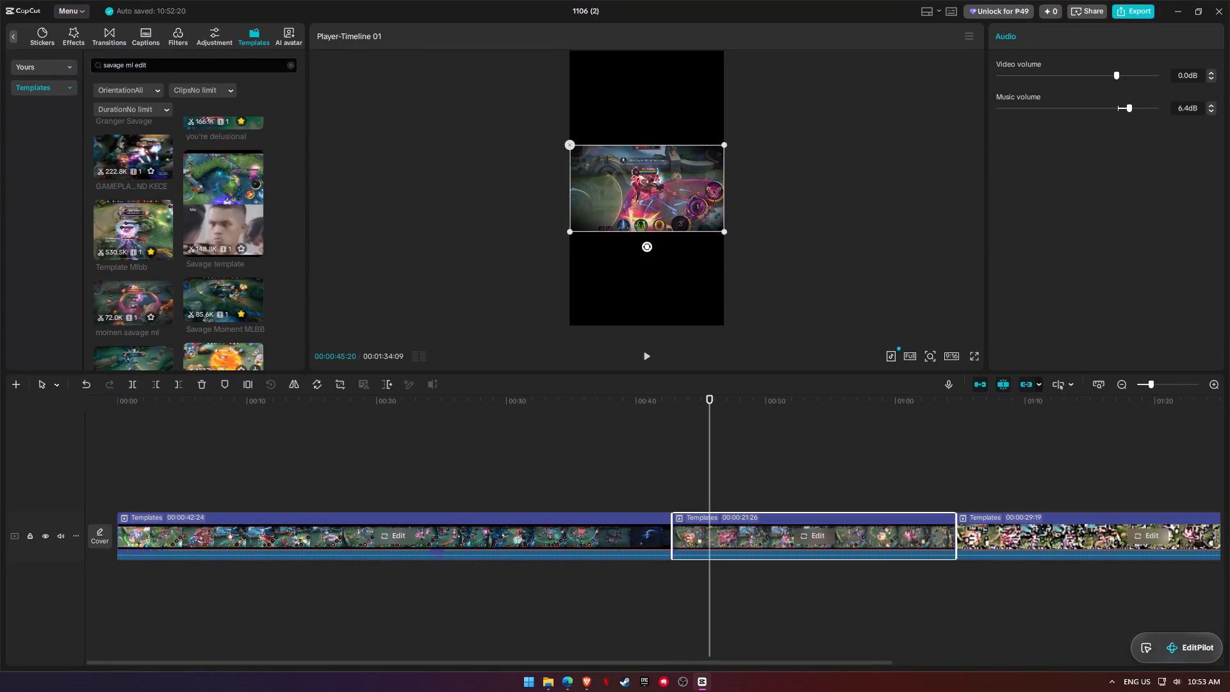
{"action": "key", "text": "BackSpace"}
Play the remaining timeline through to its end and replay the opening of the second template clip.
{"action": "key", "text": "space"}
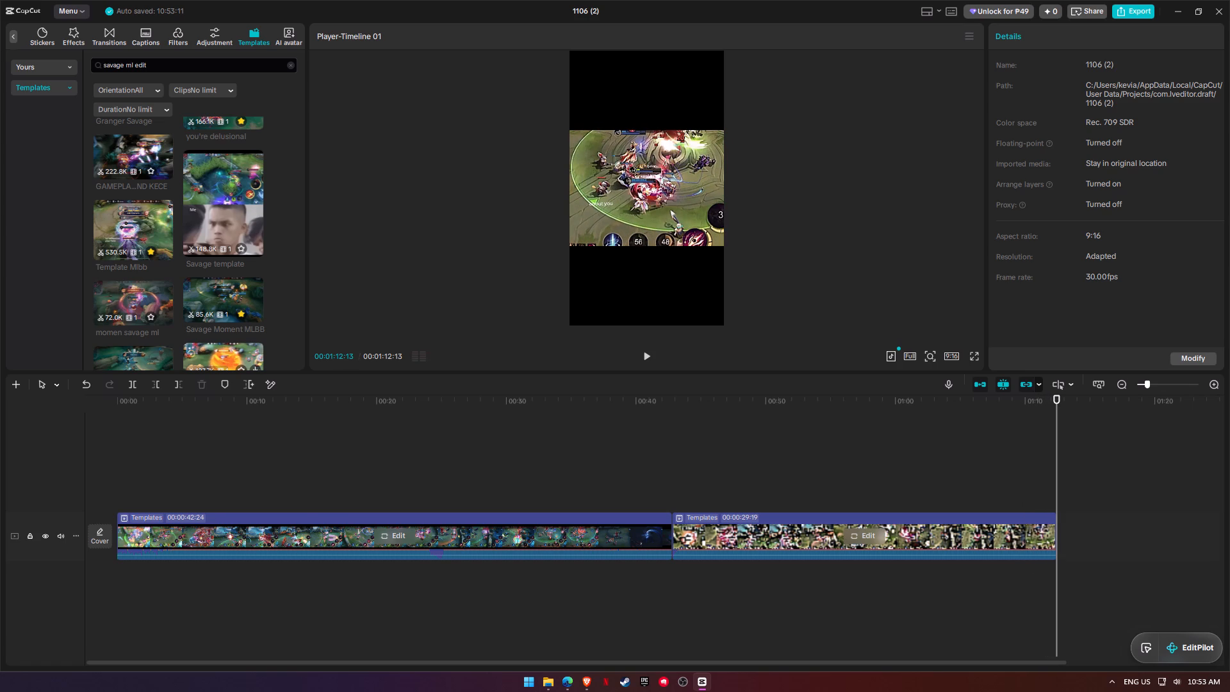
{"action": "left_click", "coordinate": [677, 404]}
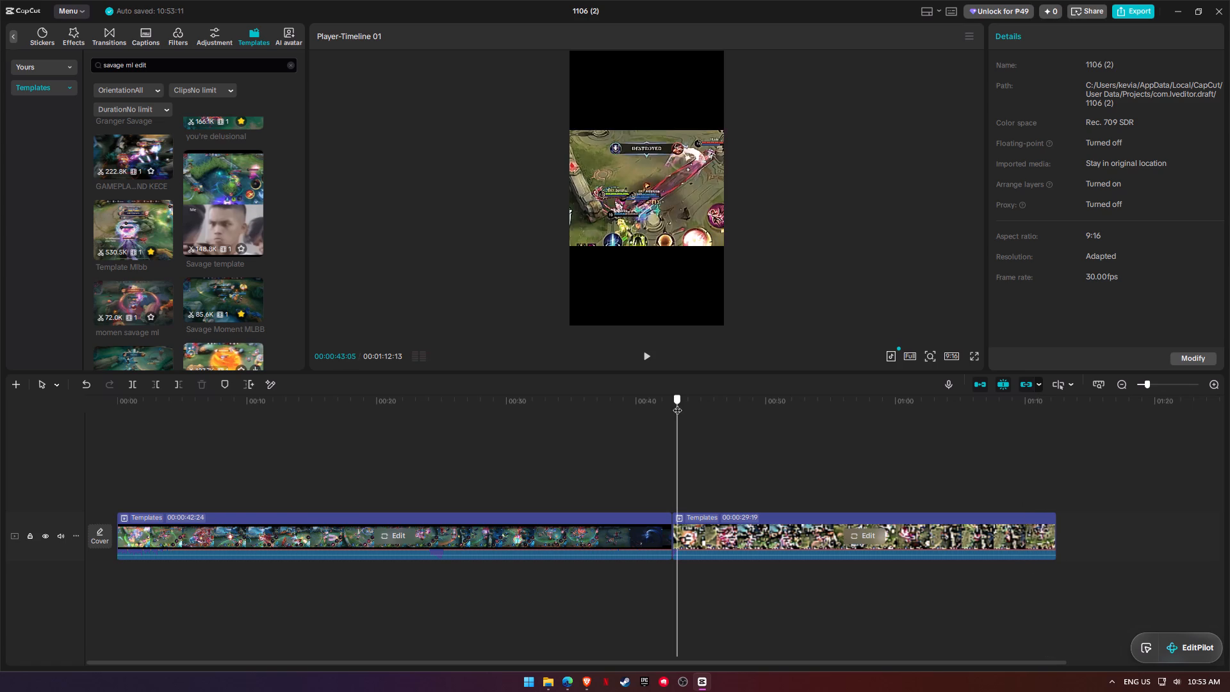
{"action": "key", "text": "space"}
{"action": "key", "text": "space"}
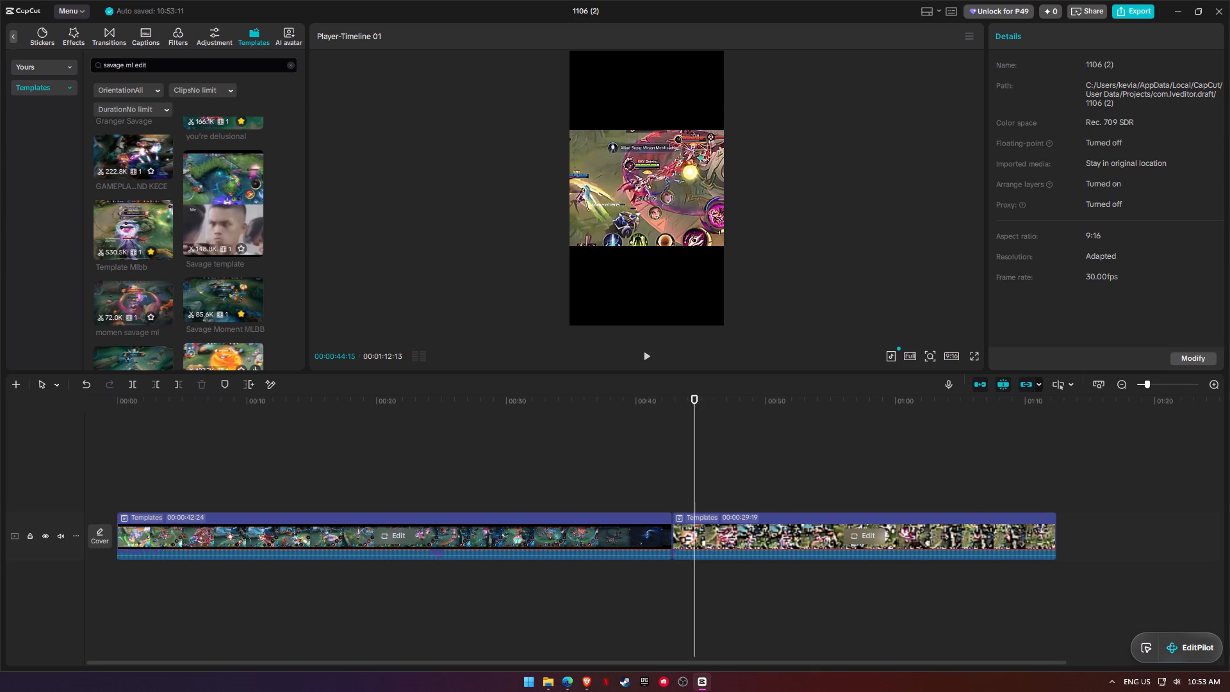
Move the 29-second template clip onto its own track above the 42-second template clip.
{"action": "left_click", "coordinate": [790, 526]}
{"action": "left_click_drag", "start_coordinate": [791, 525], "coordinate": [811, 525]}
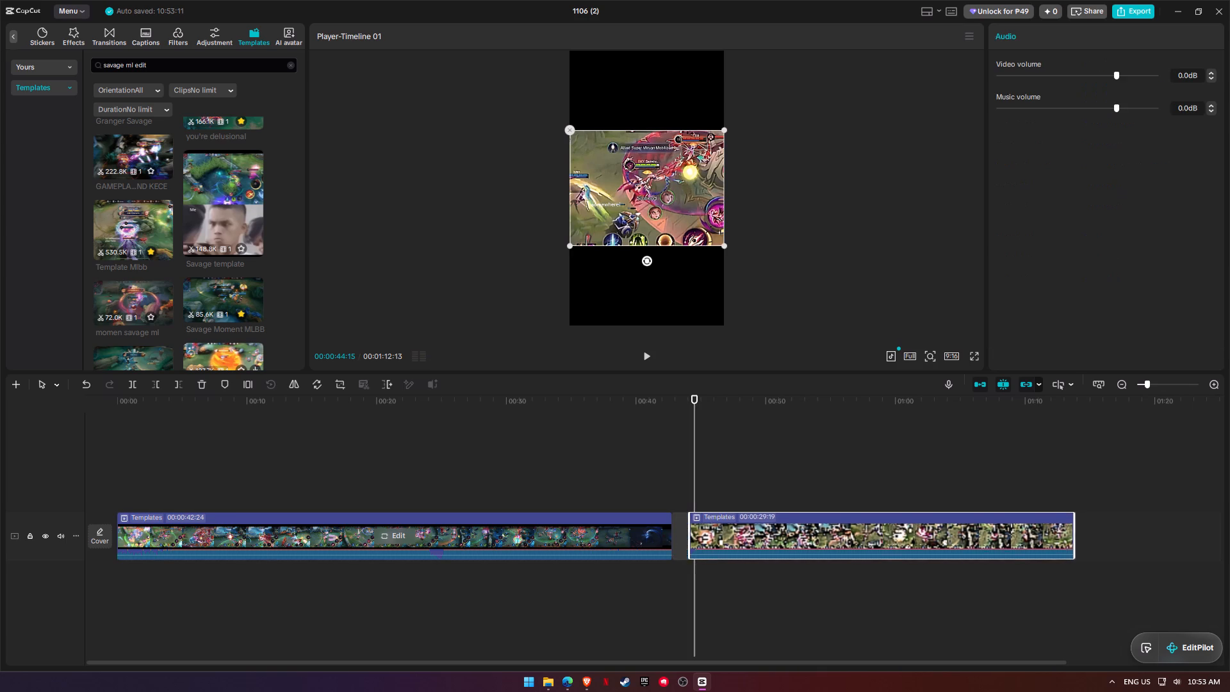
{"action": "left_click_drag", "start_coordinate": [811, 525], "coordinate": [1022, 556]}
{"action": "left_click_drag", "start_coordinate": [799, 533], "coordinate": [782, 480]}
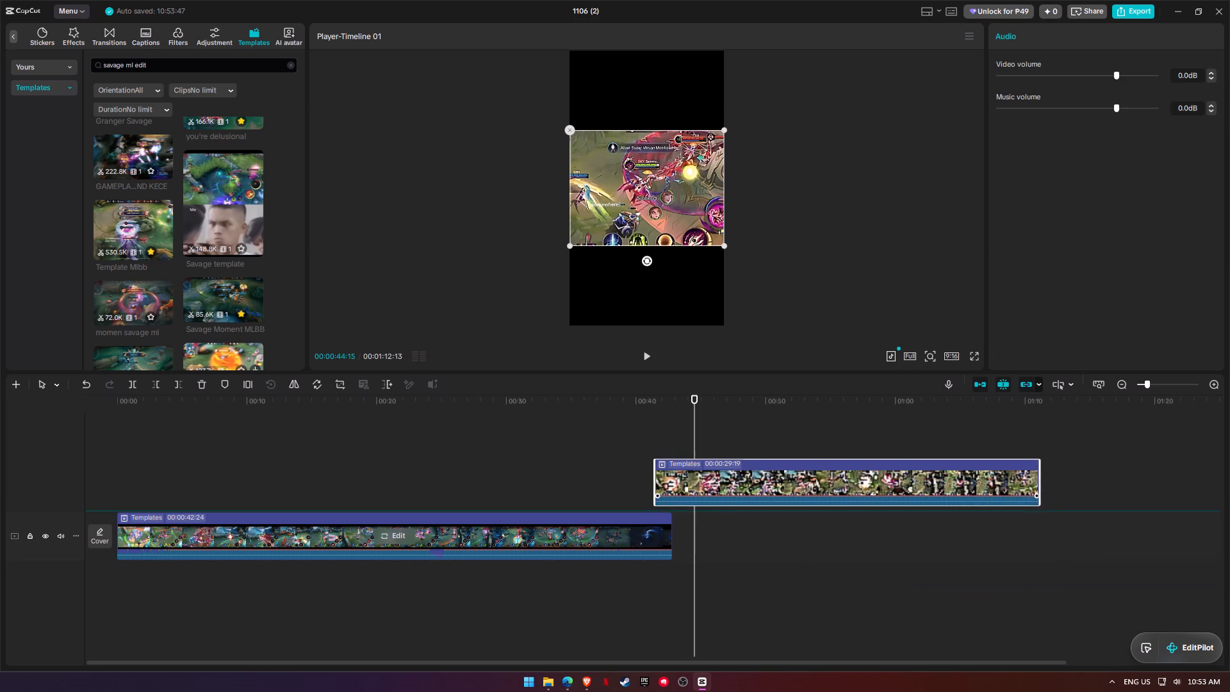
{"action": "left_click_drag", "start_coordinate": [782, 480], "coordinate": [718, 467]}
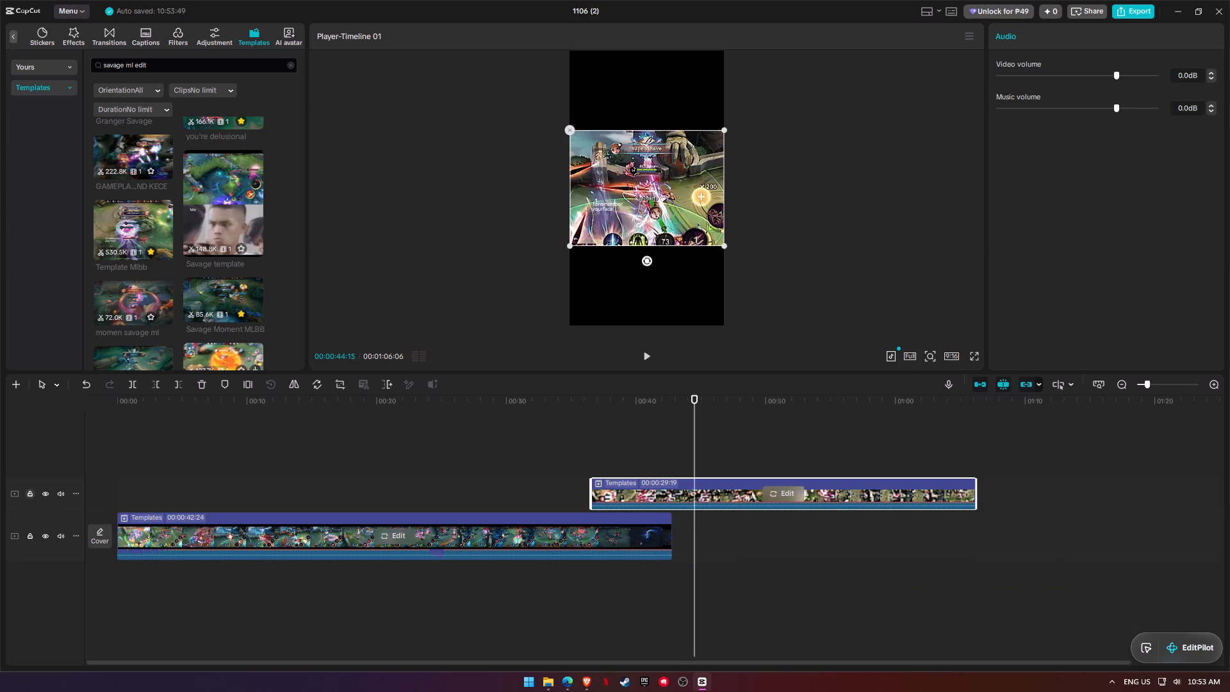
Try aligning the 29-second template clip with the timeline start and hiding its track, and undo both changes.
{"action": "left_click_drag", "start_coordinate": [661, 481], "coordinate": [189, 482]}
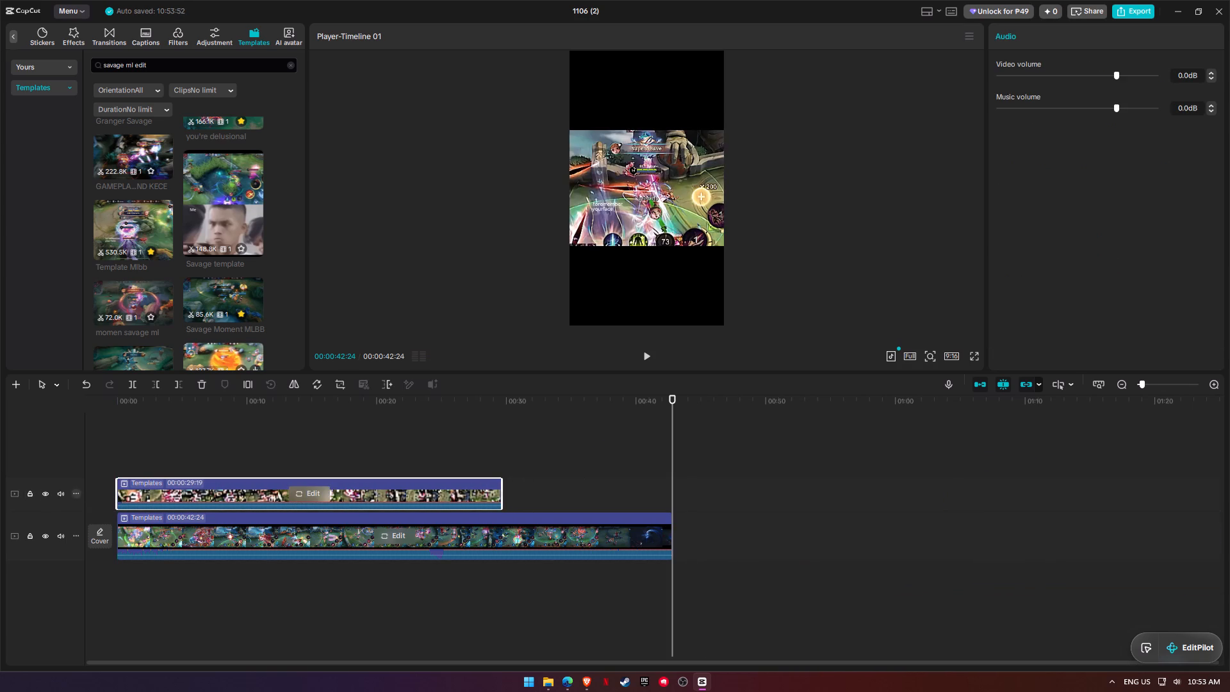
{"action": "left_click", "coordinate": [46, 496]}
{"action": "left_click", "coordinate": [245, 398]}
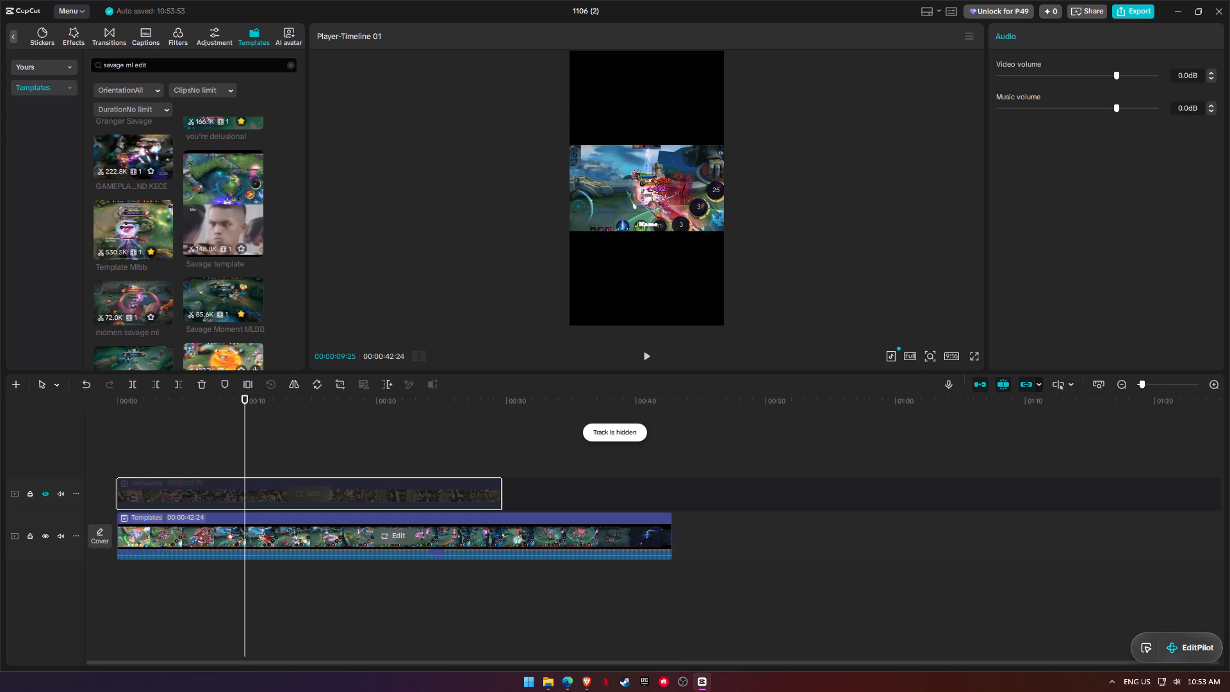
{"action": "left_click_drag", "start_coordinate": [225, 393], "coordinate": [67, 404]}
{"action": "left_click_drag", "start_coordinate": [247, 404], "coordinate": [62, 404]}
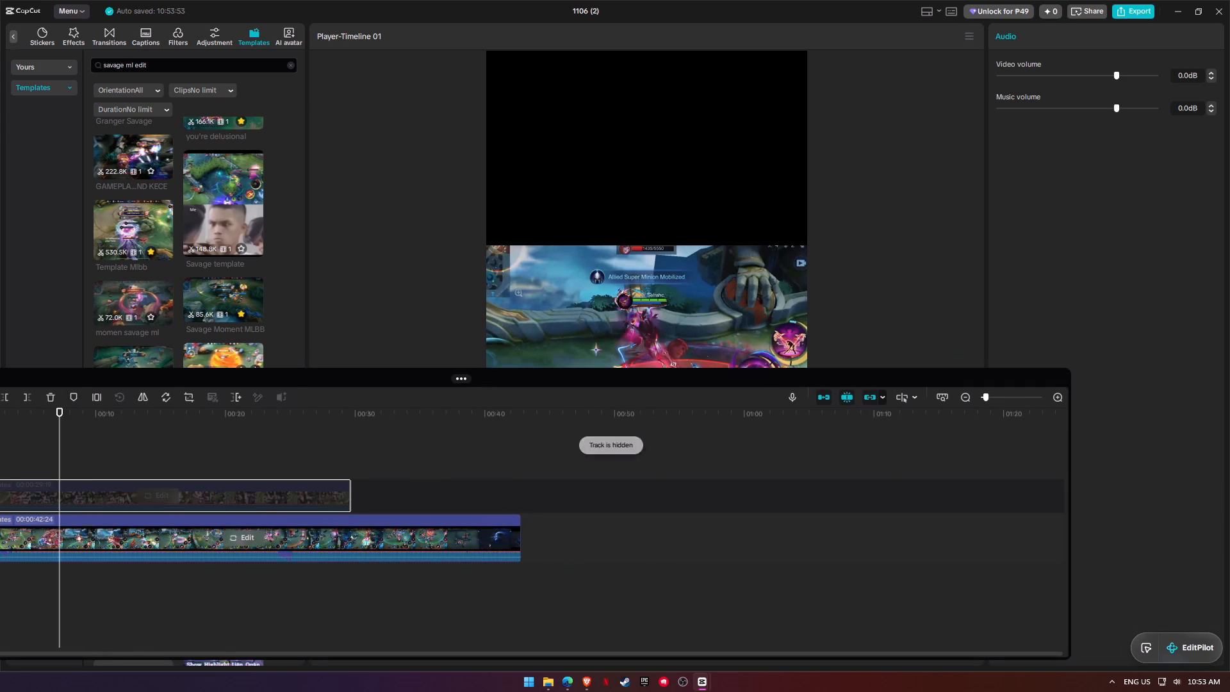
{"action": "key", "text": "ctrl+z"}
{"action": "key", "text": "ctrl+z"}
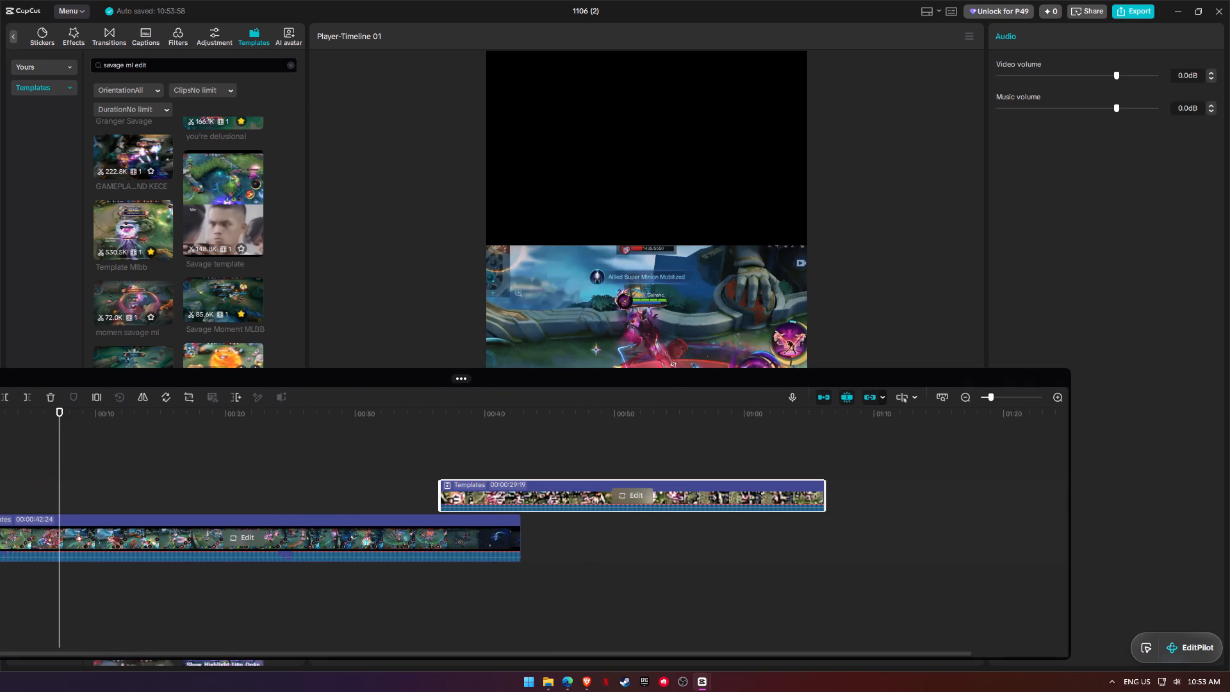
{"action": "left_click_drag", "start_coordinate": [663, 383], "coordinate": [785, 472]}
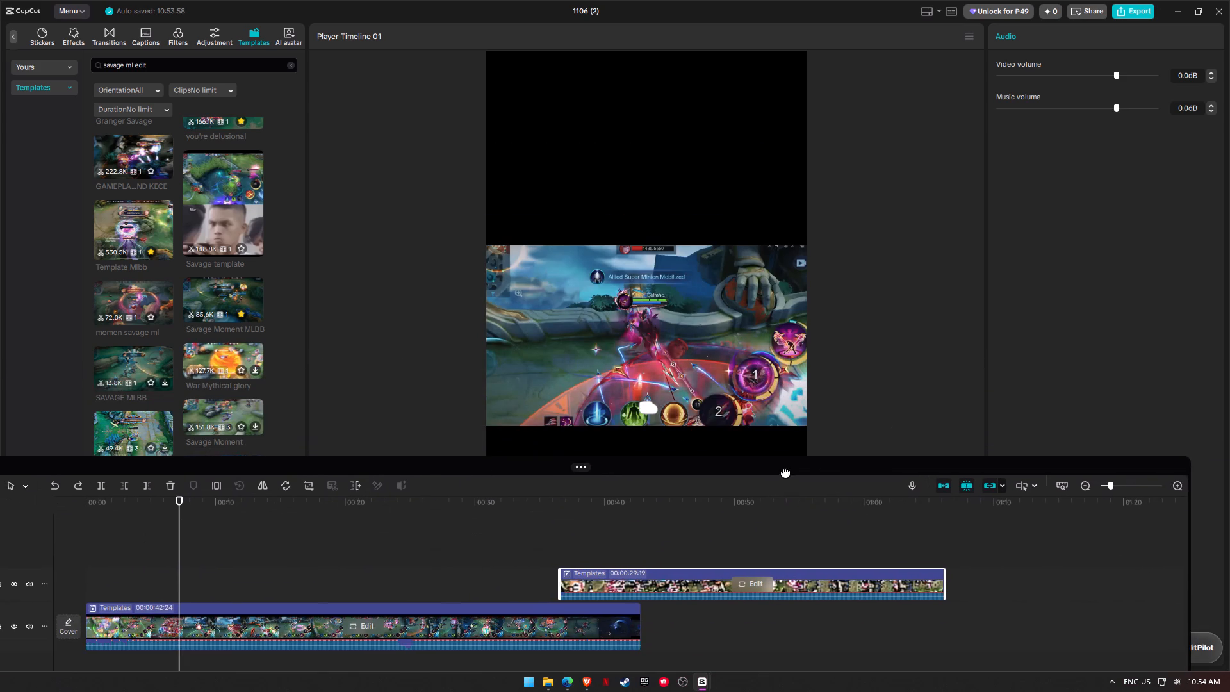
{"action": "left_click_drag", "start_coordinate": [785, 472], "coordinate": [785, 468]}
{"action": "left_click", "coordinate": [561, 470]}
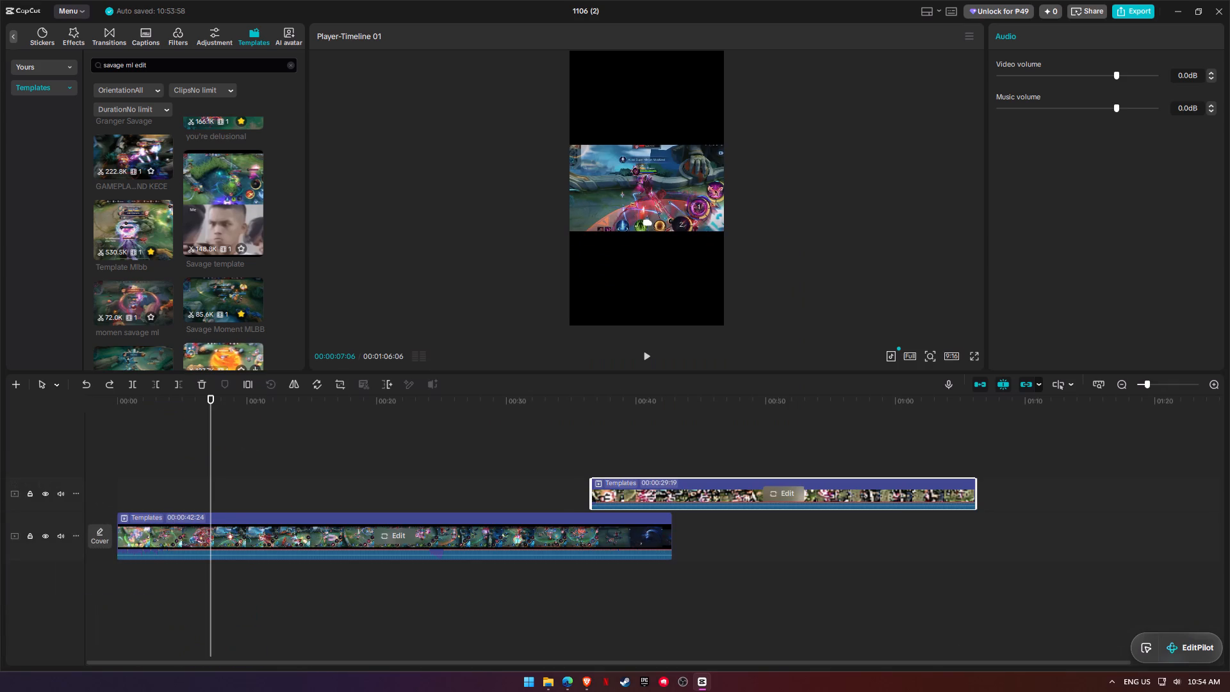
Move the 29-second template clip to the start of the timeline on the upper track and hide that track.
{"action": "left_click_drag", "start_coordinate": [660, 491], "coordinate": [177, 485]}
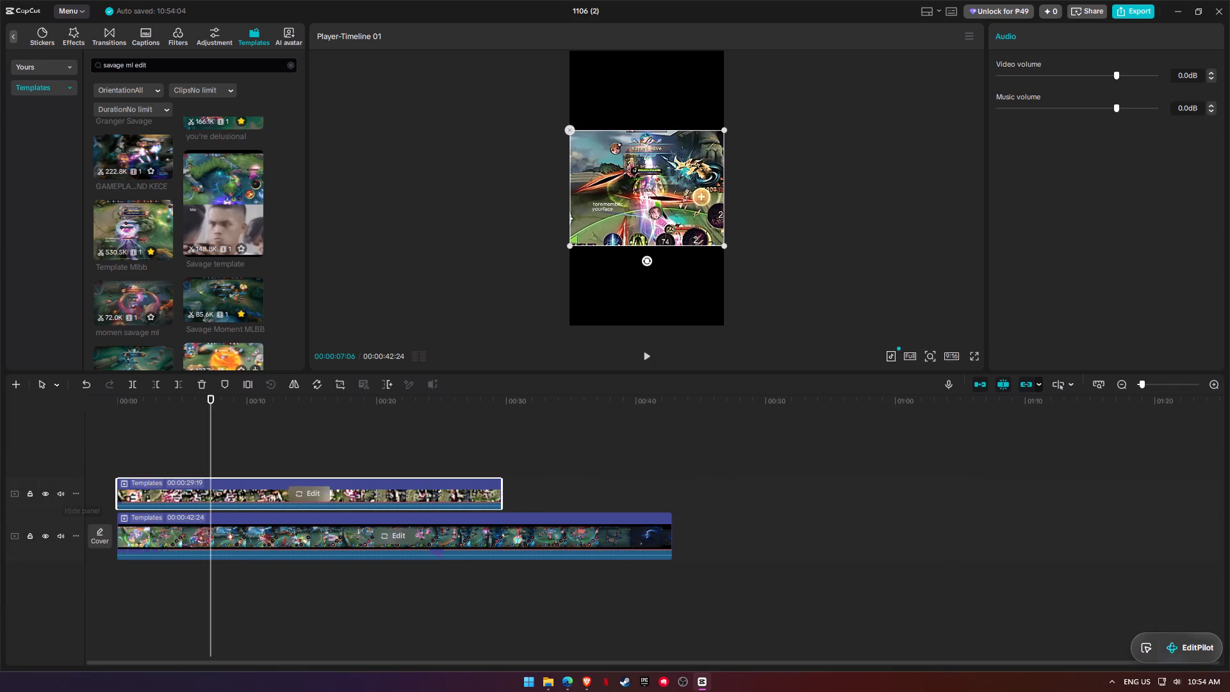
{"action": "left_click", "coordinate": [40, 491]}
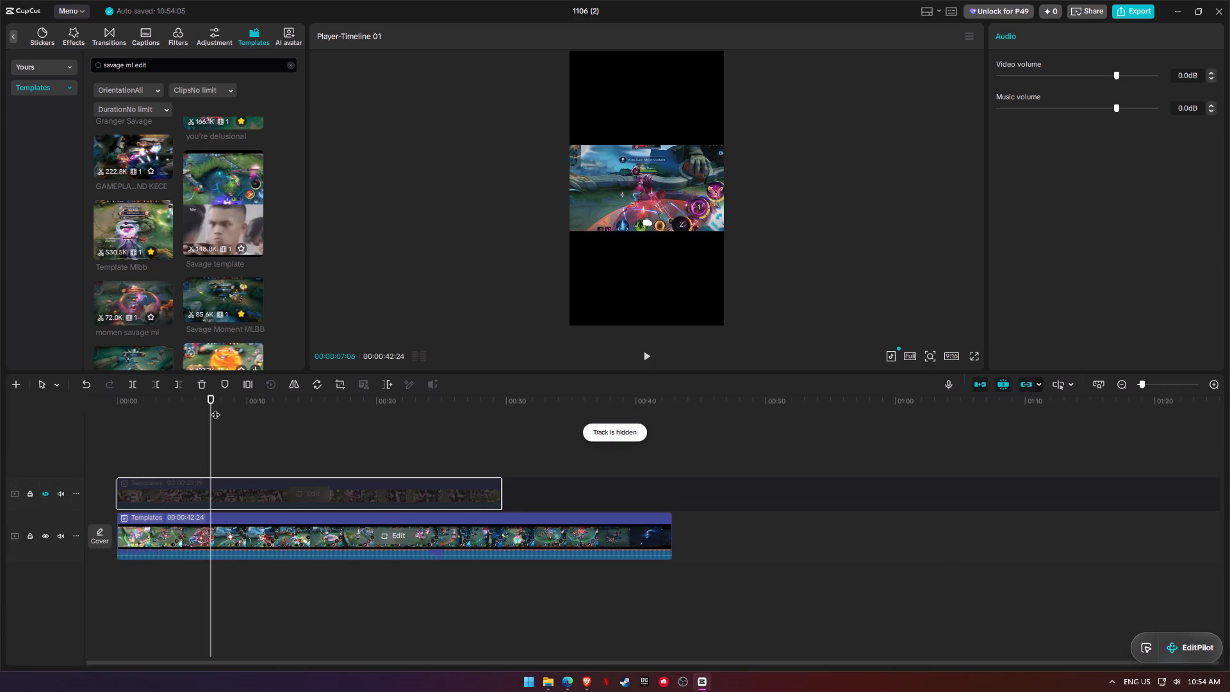
Play the 42-second template from its beginning and enlarge its picture slightly beyond the width of the vertical frame.
{"action": "left_click_drag", "start_coordinate": [210, 397], "coordinate": [62, 397]}
{"action": "key", "text": "space"}
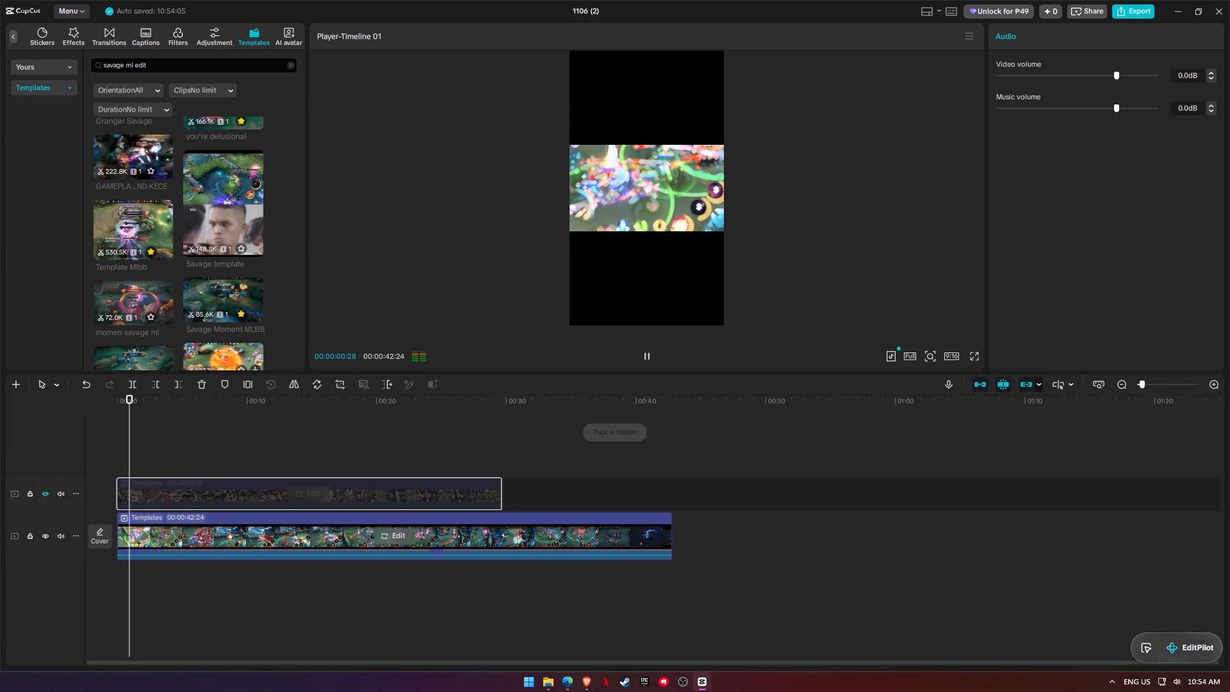
{"action": "key", "text": "space"}
{"action": "left_click", "coordinate": [600, 204]}
{"action": "left_click_drag", "start_coordinate": [565, 233], "coordinate": [539, 246]}
Play the enlarged 42-second template through its closing part with the timeline zoomed to fit.
{"action": "key", "text": "space"}
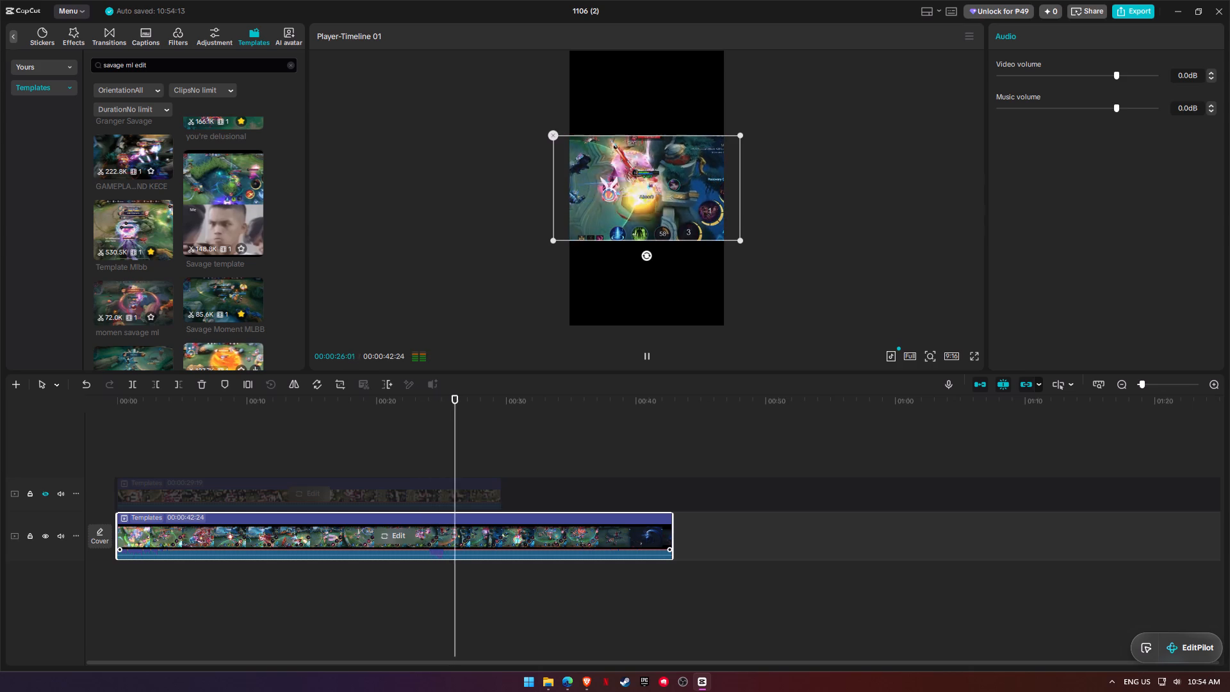
{"action": "left_click", "coordinate": [543, 522]}
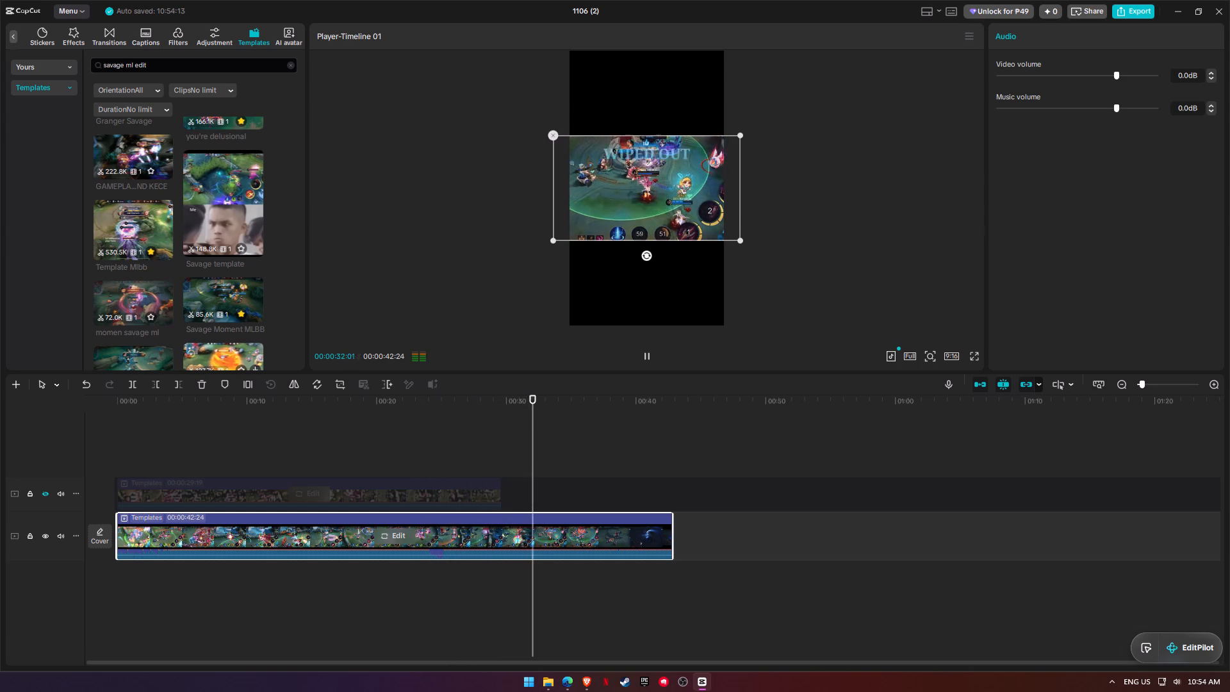
{"action": "key", "text": "space"}
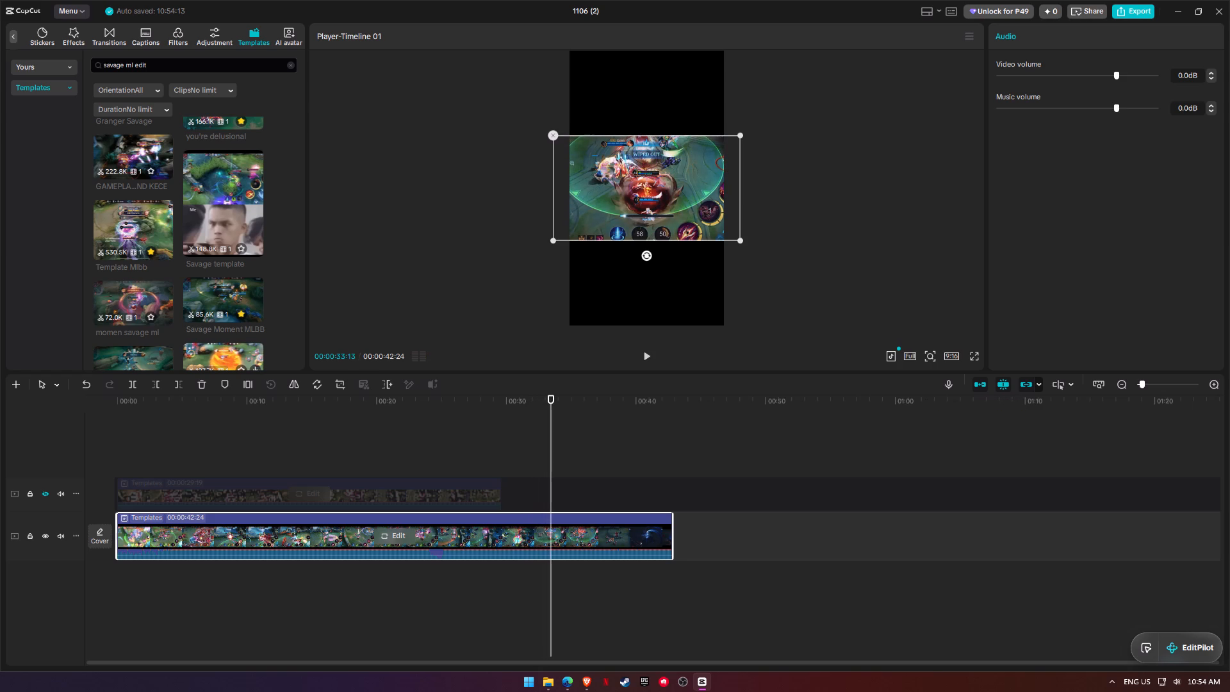
{"action": "left_click", "coordinate": [1039, 386]}
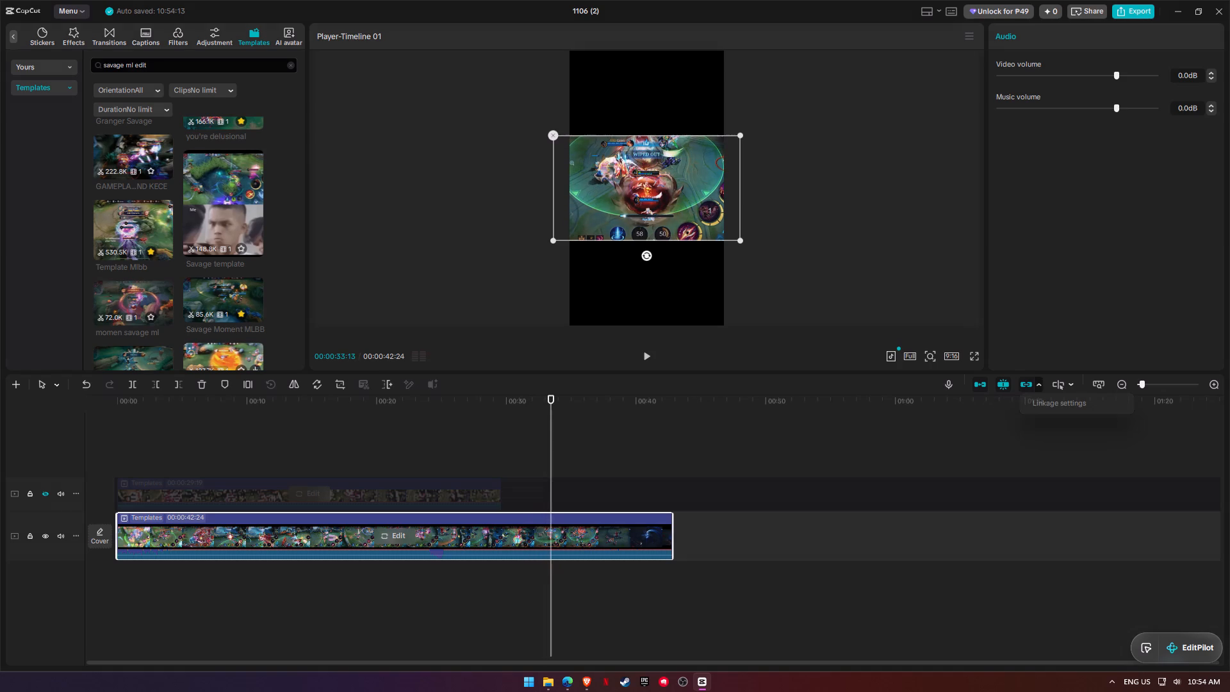
{"action": "left_click", "coordinate": [1039, 386]}
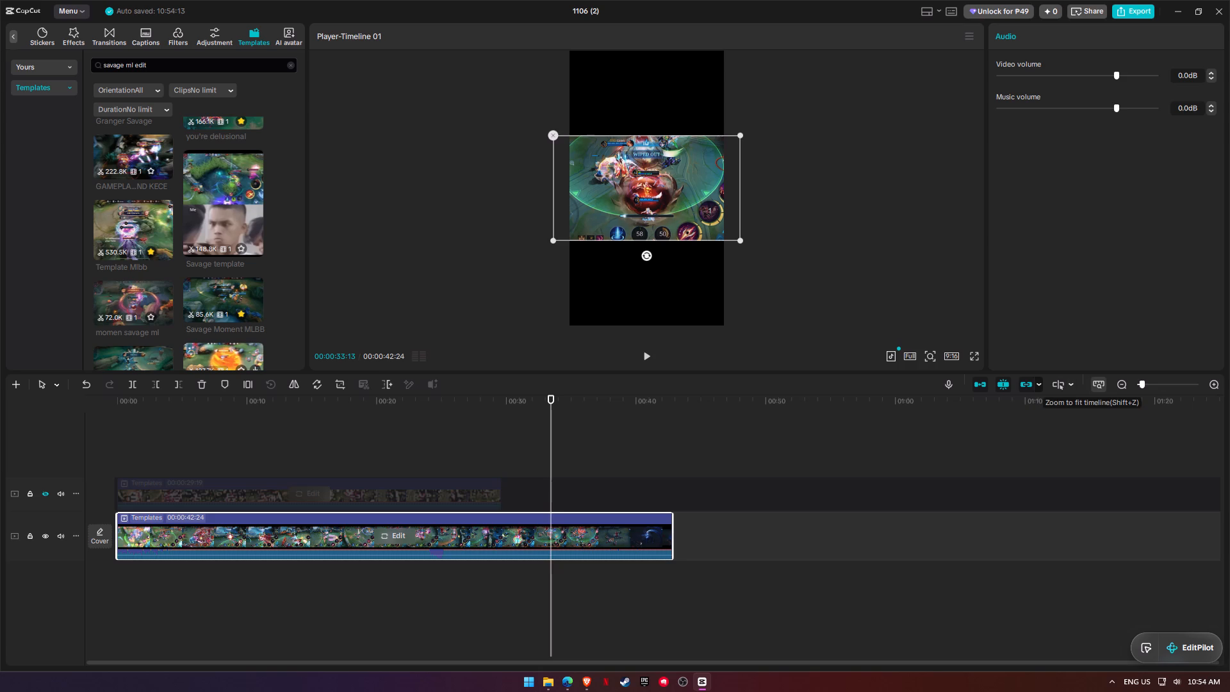
{"action": "key", "text": "space"}
{"action": "left_click", "coordinate": [1092, 384]}
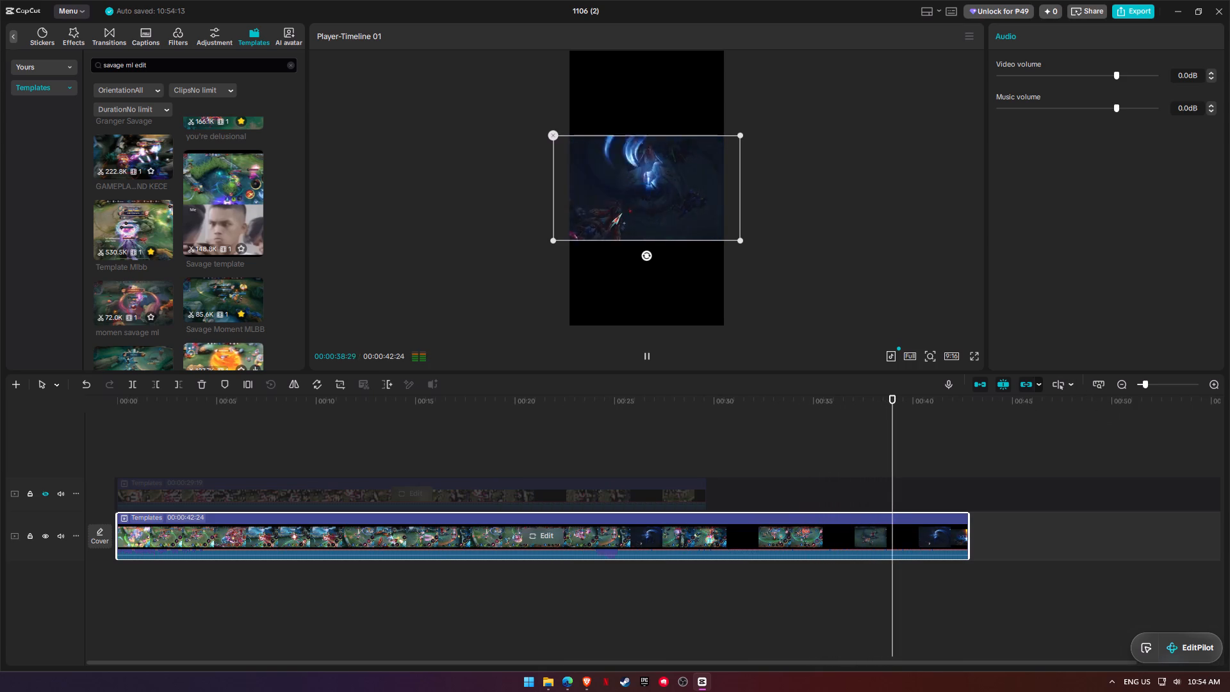
Open the trending caption templates for browsing.
{"action": "left_click", "coordinate": [161, 22]}
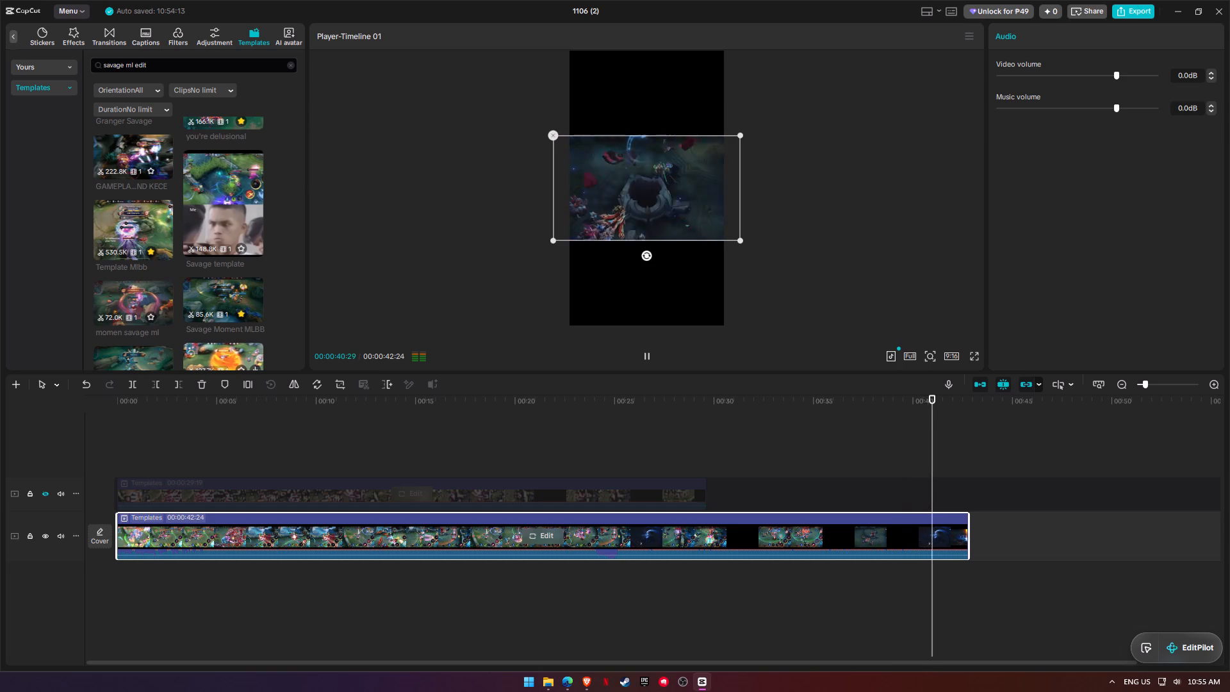
{"action": "left_click", "coordinate": [140, 37]}
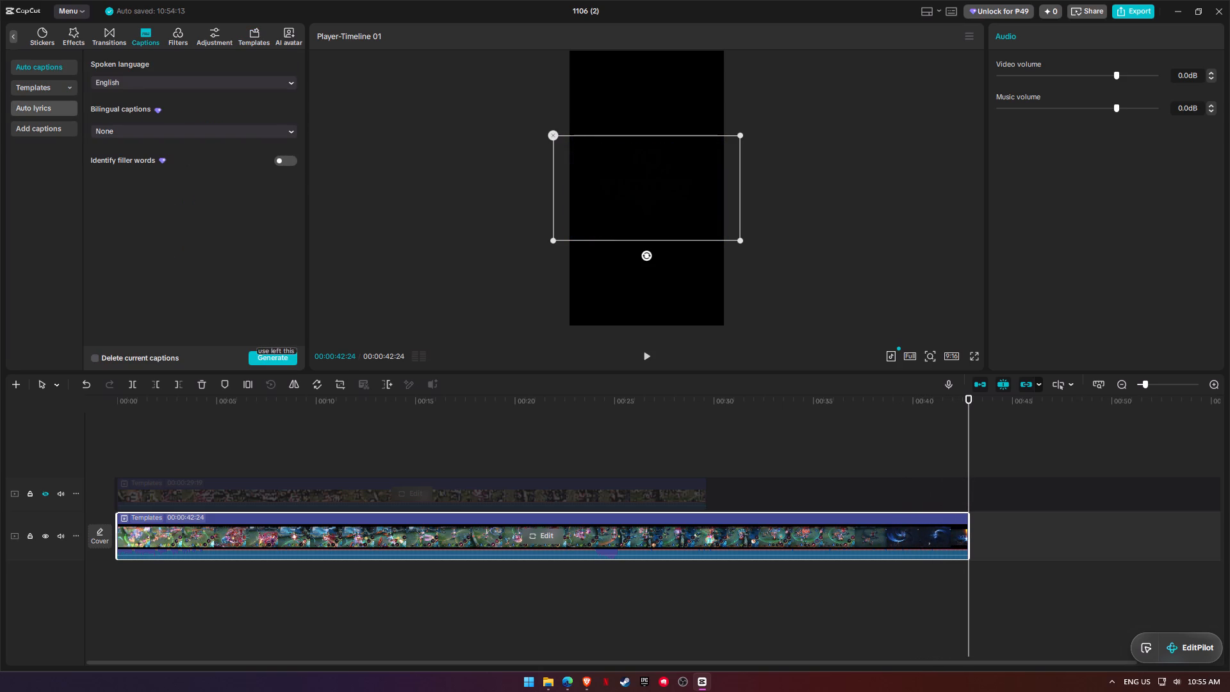
{"action": "left_click", "coordinate": [59, 98]}
{"action": "left_click", "coordinate": [60, 92]}
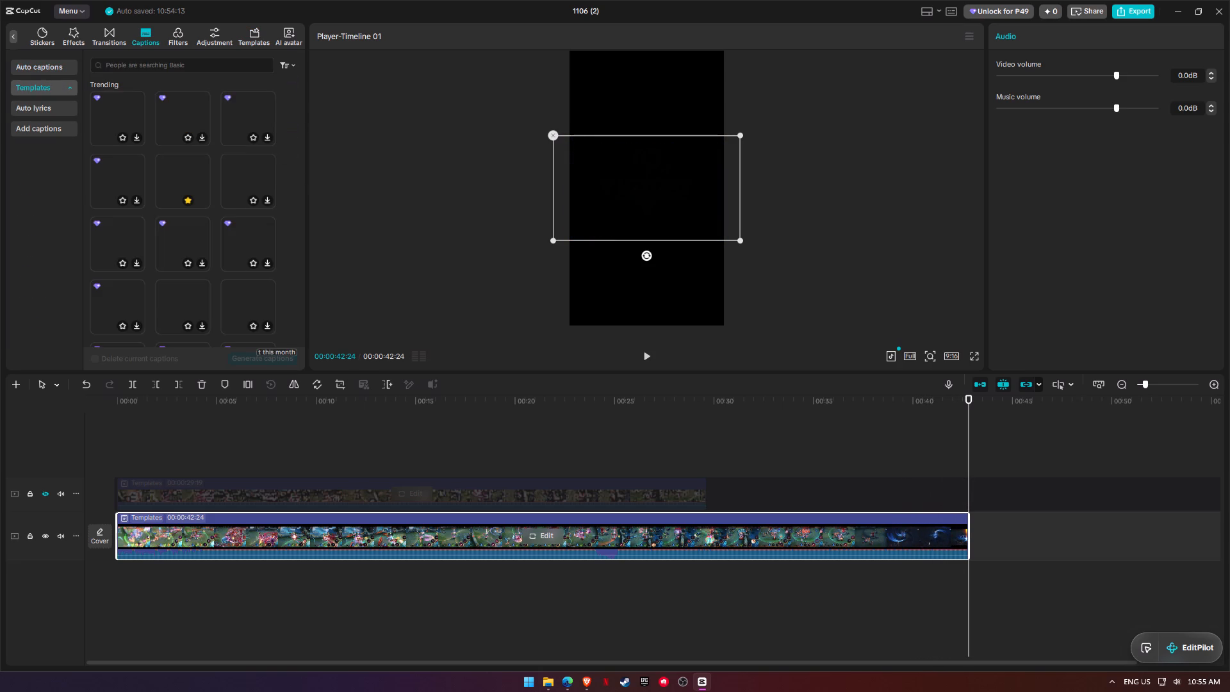
{"action": "left_click", "coordinate": [60, 92]}
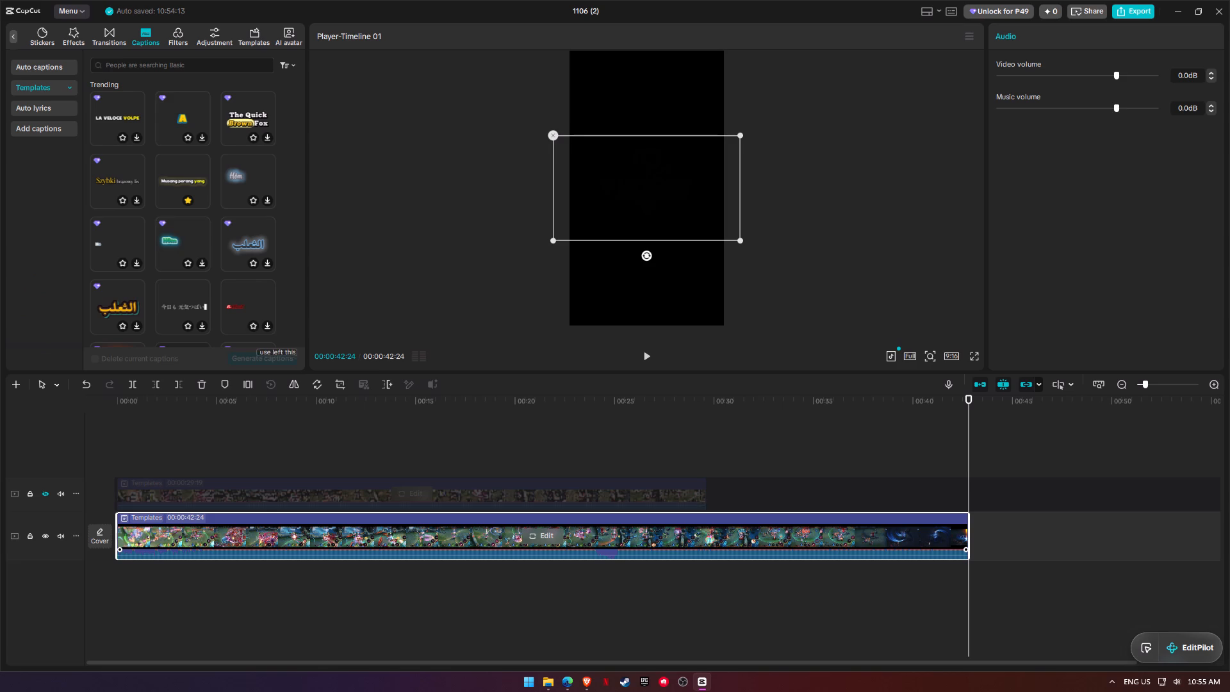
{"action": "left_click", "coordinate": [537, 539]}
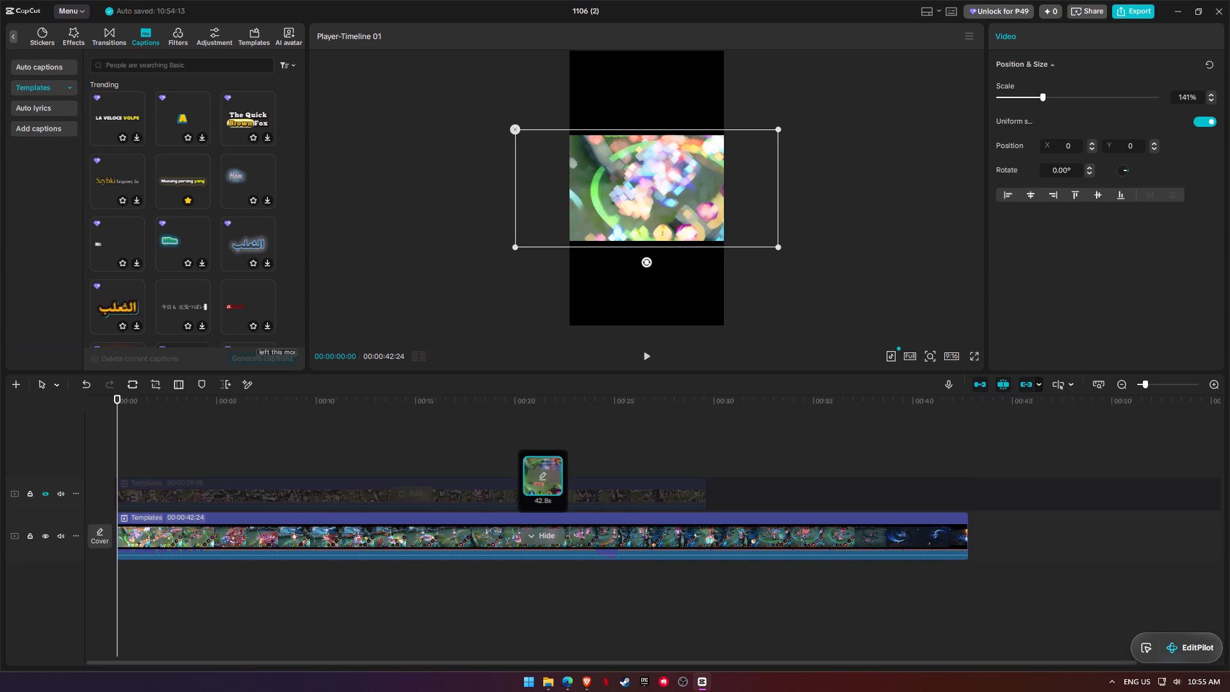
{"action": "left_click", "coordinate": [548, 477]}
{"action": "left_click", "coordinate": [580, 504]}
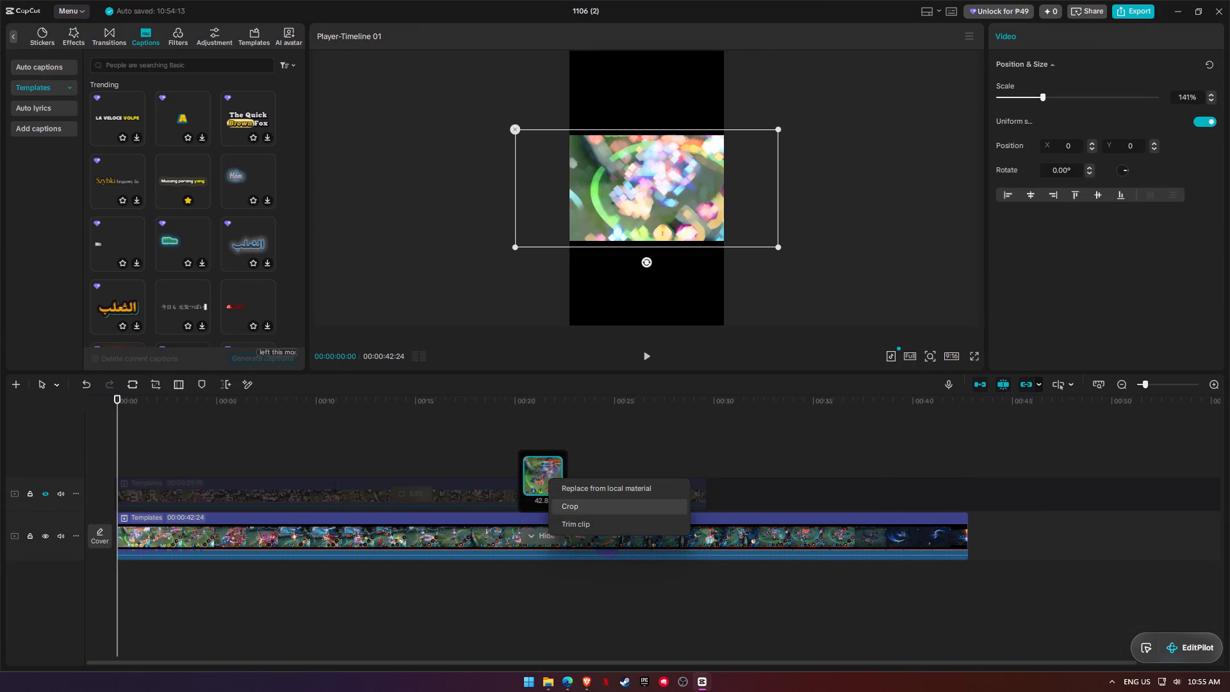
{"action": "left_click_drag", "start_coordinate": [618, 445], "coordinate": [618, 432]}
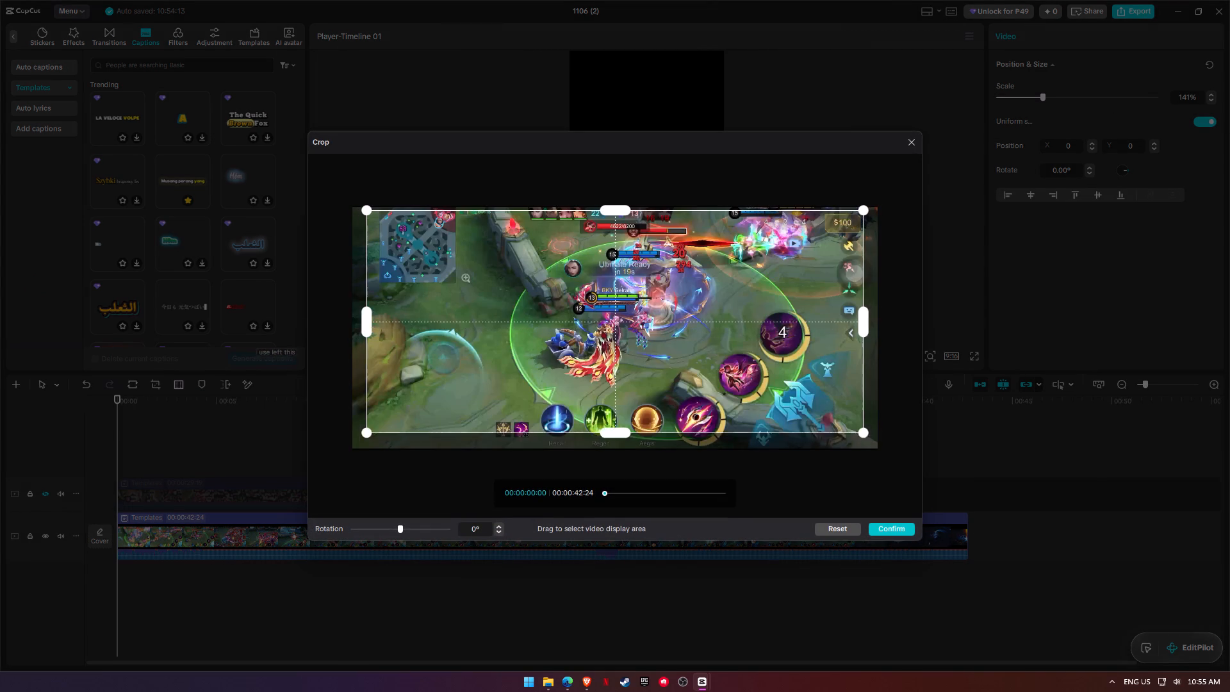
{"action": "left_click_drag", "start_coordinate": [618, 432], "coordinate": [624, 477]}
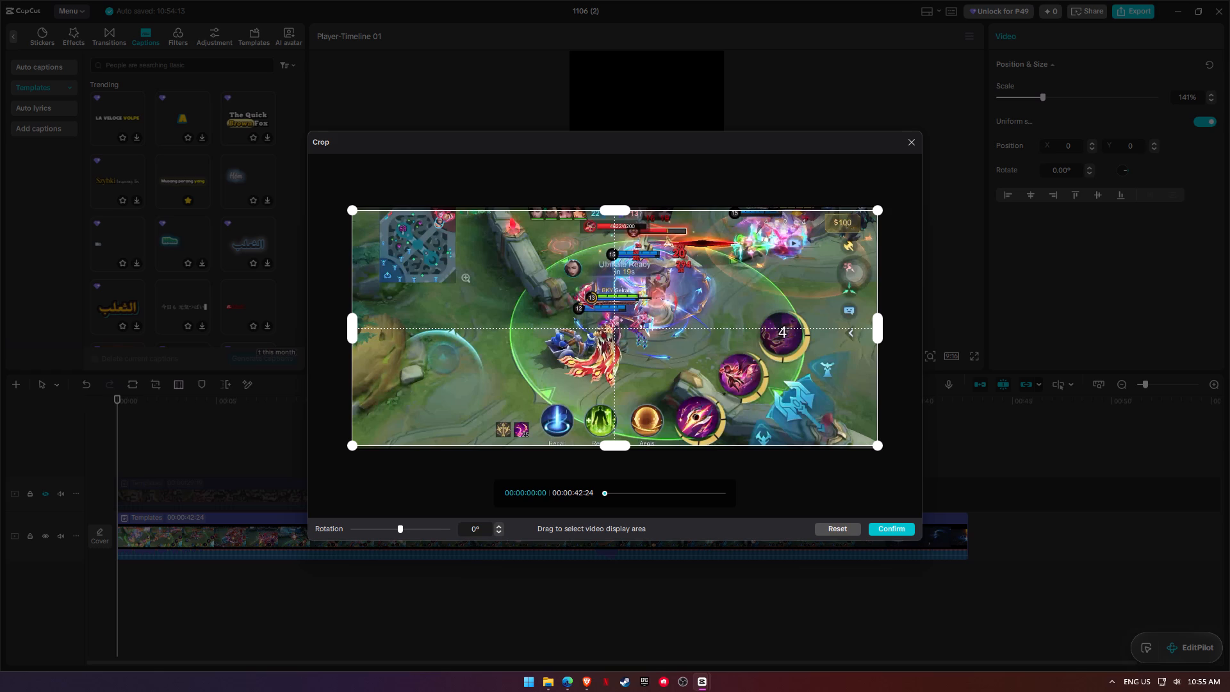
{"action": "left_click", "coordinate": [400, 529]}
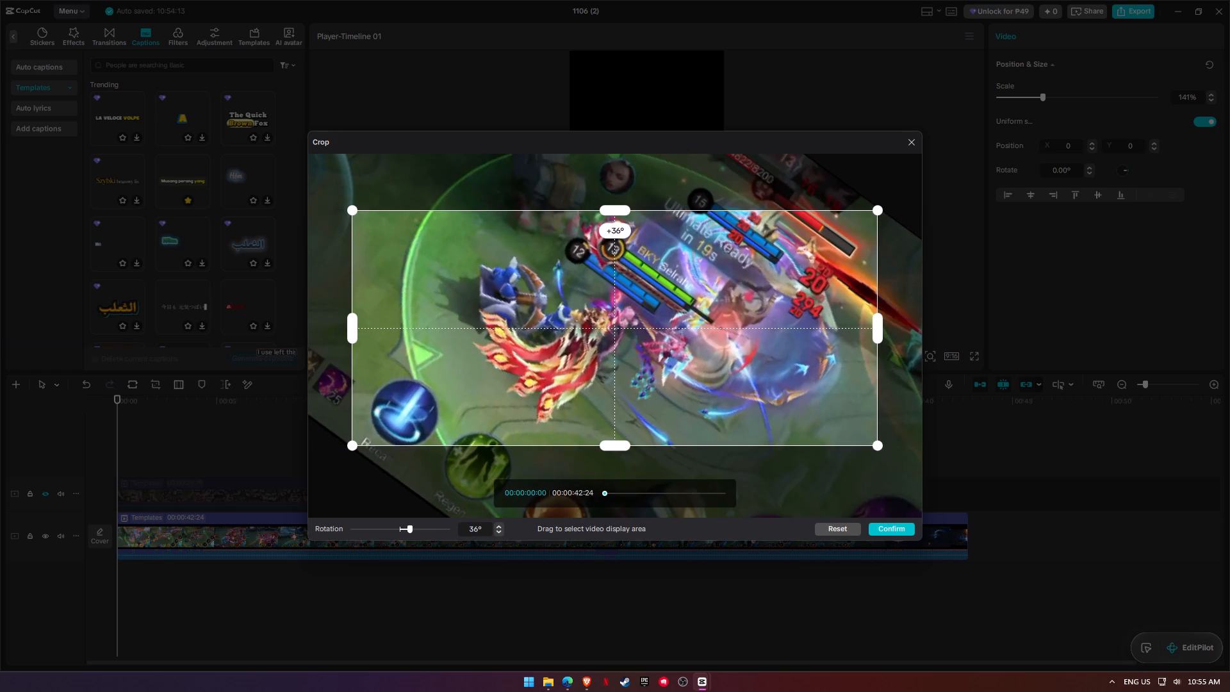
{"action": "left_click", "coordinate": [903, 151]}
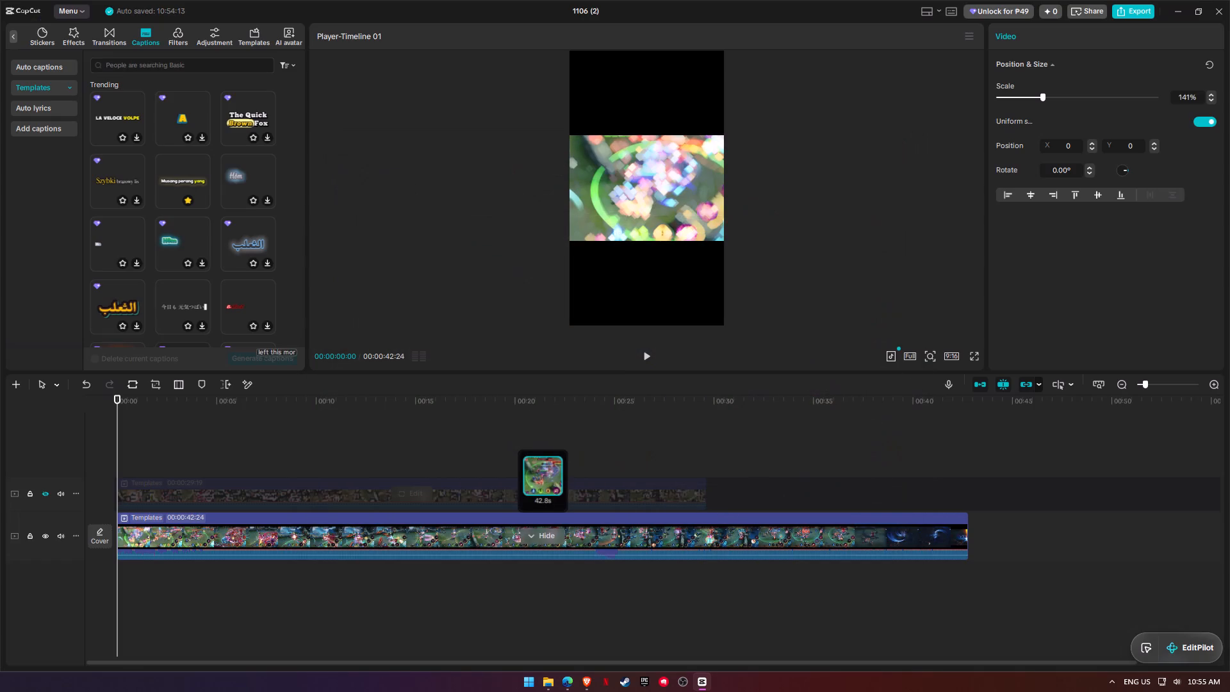
Open the export settings for the 42-second edit and name the output video Obsidja.
{"action": "left_click", "coordinate": [1134, 7]}
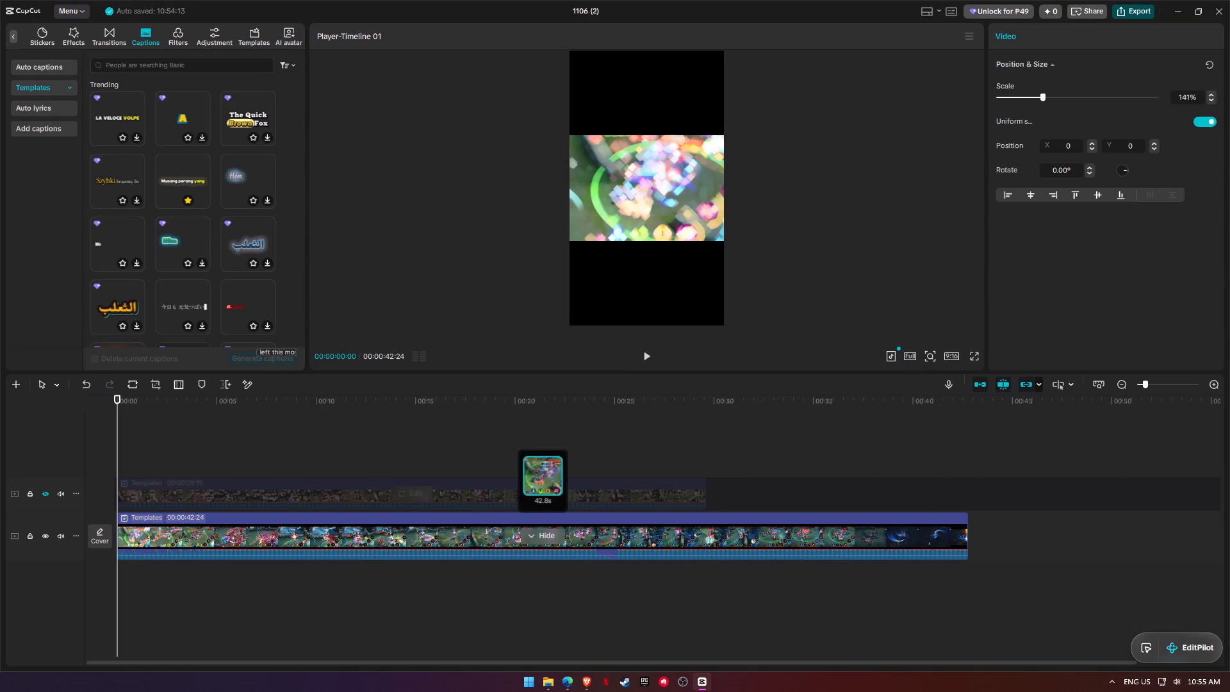
{"action": "left_click", "coordinate": [730, 180]}
{"action": "left_click", "coordinate": [741, 181]}
{"action": "left_click_drag", "start_coordinate": [731, 184], "coordinate": [668, 184]}
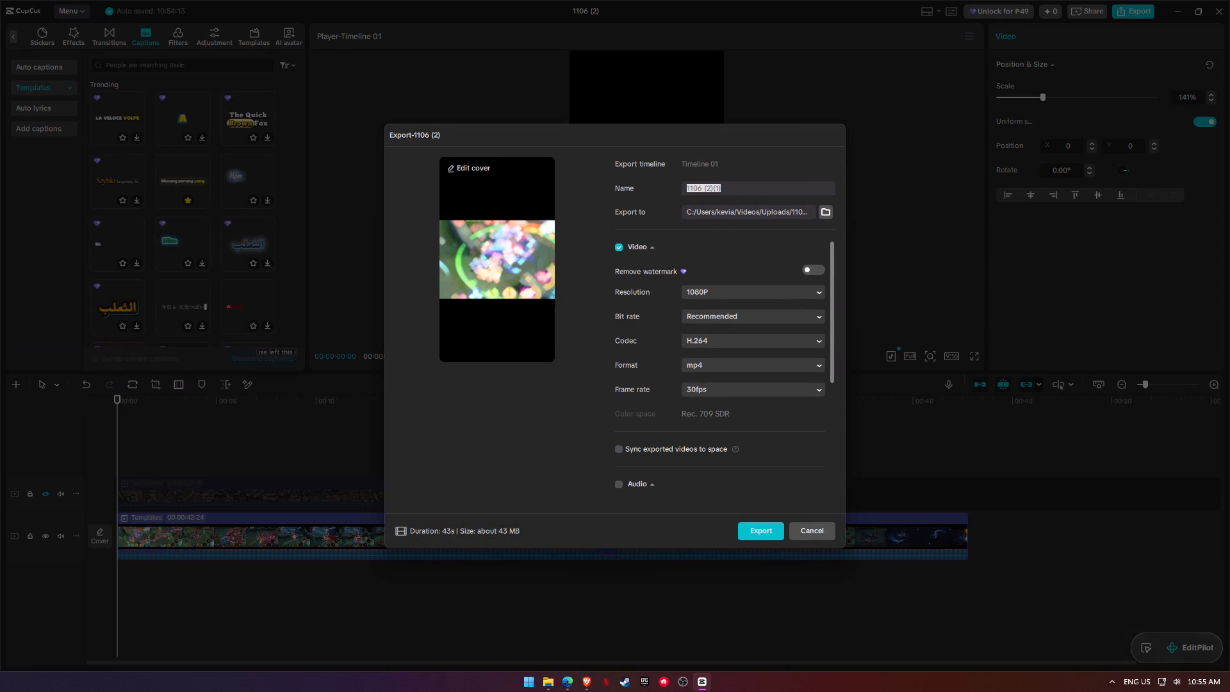
{"action": "key", "text": "ctrl+i"}
{"action": "type", "text": "ksi"}
{"action": "key", "text": "BackSpace"}
{"action": "key", "text": "BackSpace"}
{"action": "key", "text": "BackSpace"}
{"action": "key", "text": "BackSpace"}
{"action": "key", "text": "i"}
{"action": "key", "text": "BackSpace"}
{"action": "type", "text": "Iks"}
{"action": "key", "text": "BackSpace"}
{"action": "key", "text": "BackSpace"}
{"action": "key", "text": "BackSpace"}
{"action": "key", "text": "BackSpace"}
{"action": "type", "text": "Obsidi"}
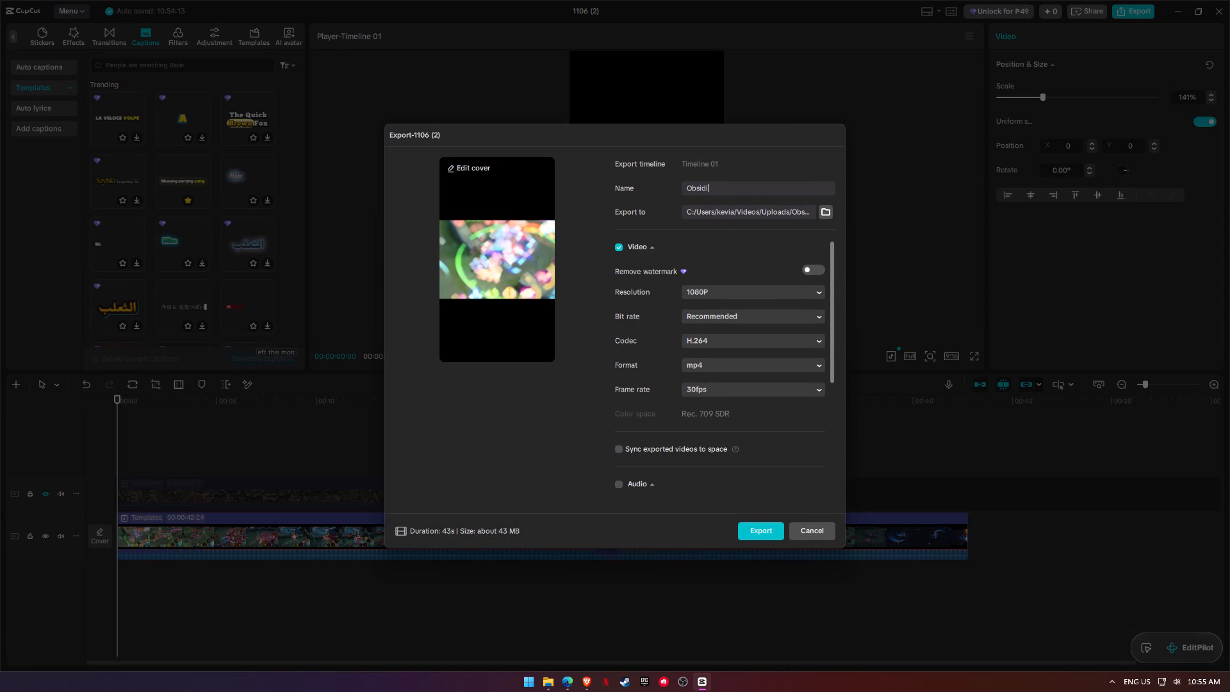
{"action": "key", "text": "BackSpace"}
{"action": "key", "text": "BackSpace"}
{"action": "type", "text": "ja"}
{"action": "key", "text": "BackSpace"}
{"action": "key", "text": "BackSpace"}
{"action": "type", "text": "dy"}
{"action": "key", "text": "BackSpace"}
{"action": "type", "text": "ja"}
Export the Obsidja video to the computer and close the sharing window without posting it.
{"action": "left_click", "coordinate": [769, 531]}
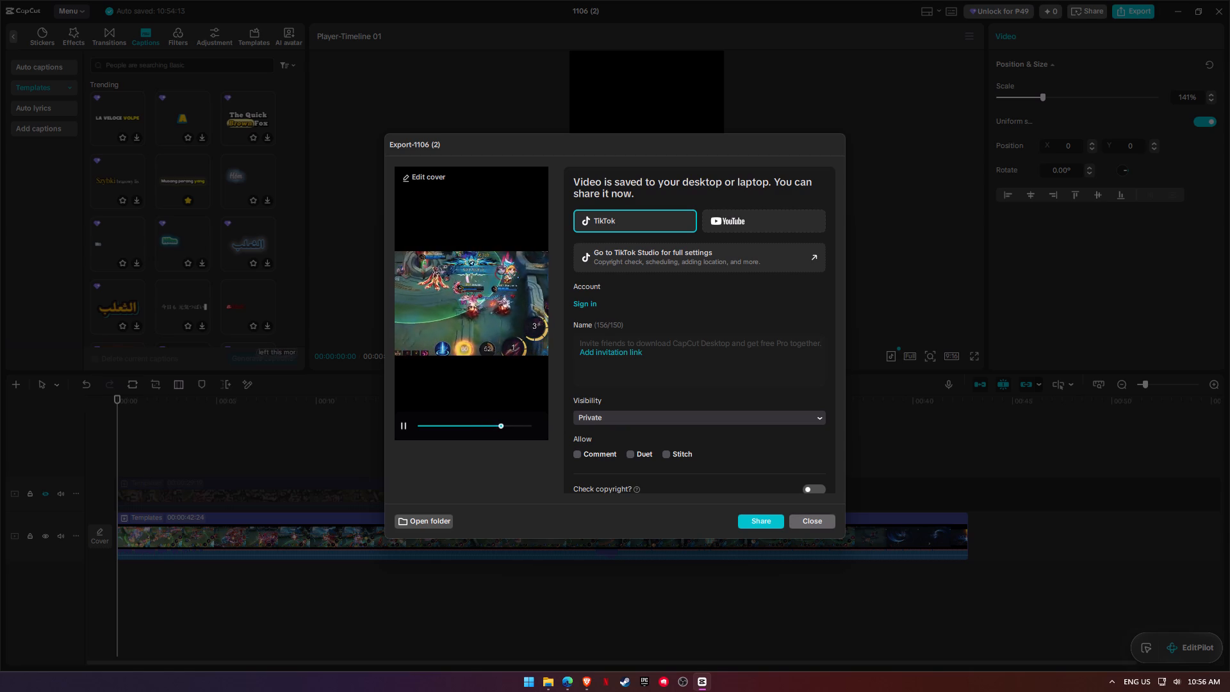
{"action": "left_click", "coordinate": [796, 526]}
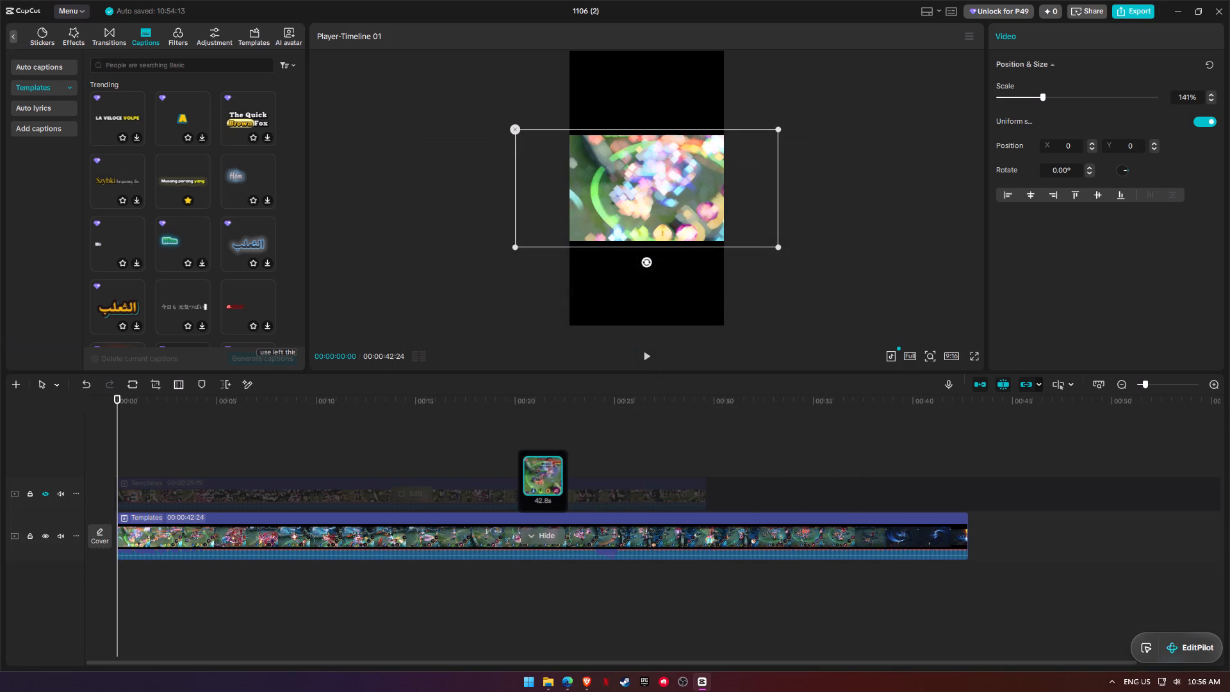
Preview the War Mythical glory and SAVAGE MLBB templates from the savage ml edit search.
{"action": "left_click", "coordinate": [245, 30]}
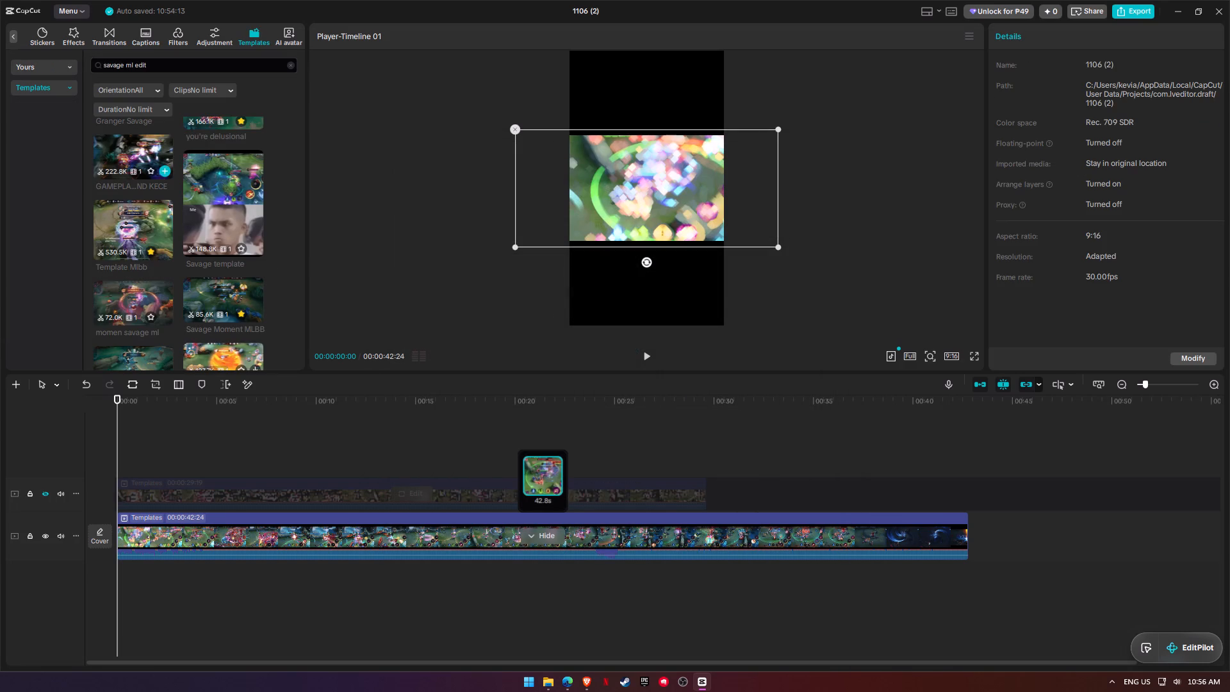
{"action": "scroll", "coordinate": [206, 220], "scroll_direction": "down", "scroll_amount": 1}
{"action": "left_click", "coordinate": [222, 297]}
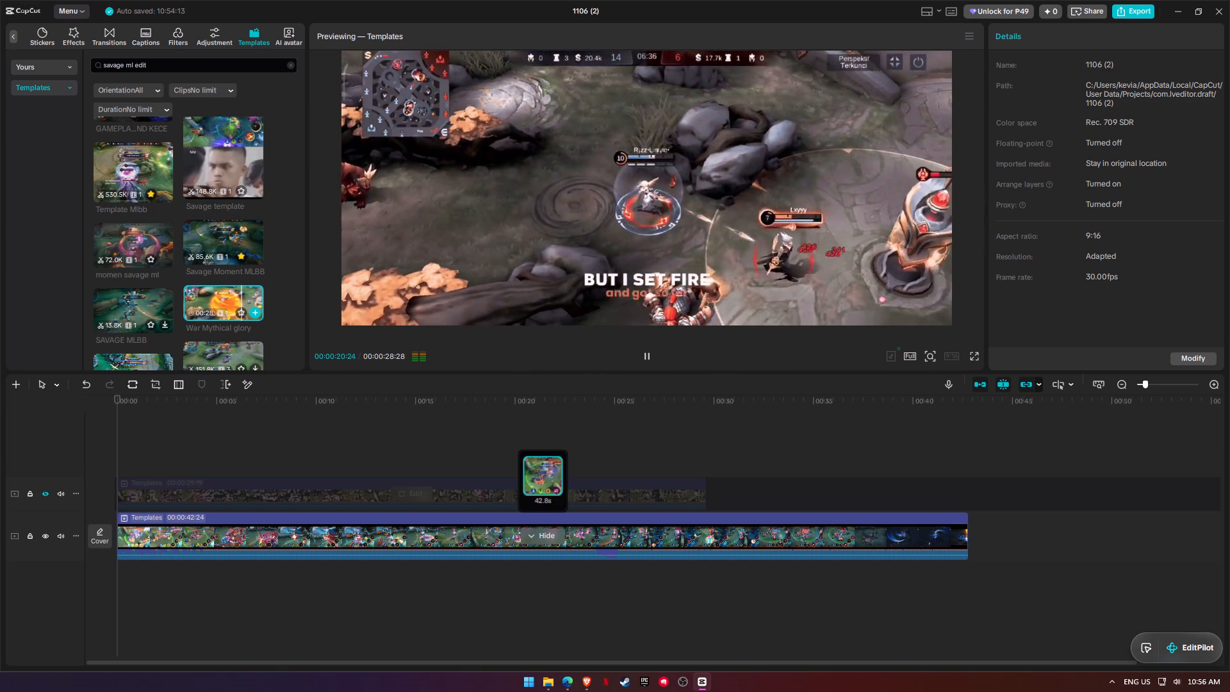
{"action": "left_click", "coordinate": [144, 302]}
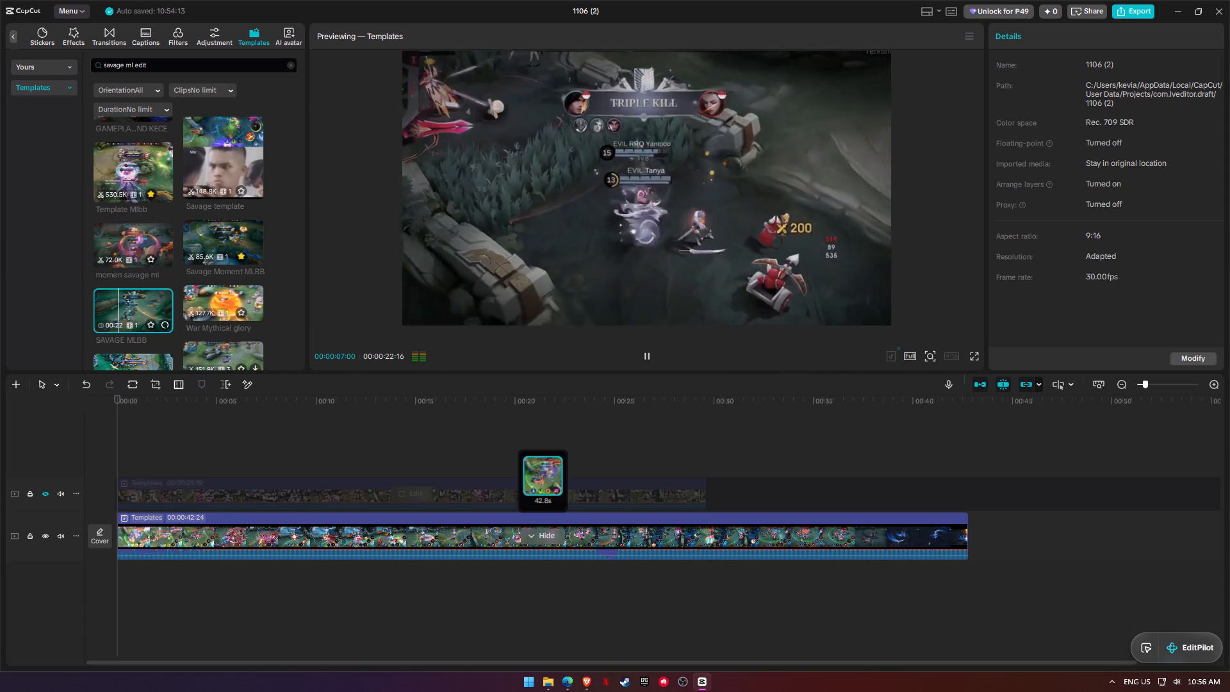
Replace the 42-second template on the main track with the 29-second template, starting at the beginning of the timeline.
{"action": "left_click", "coordinate": [327, 541]}
{"action": "key", "text": "BackSpace"}
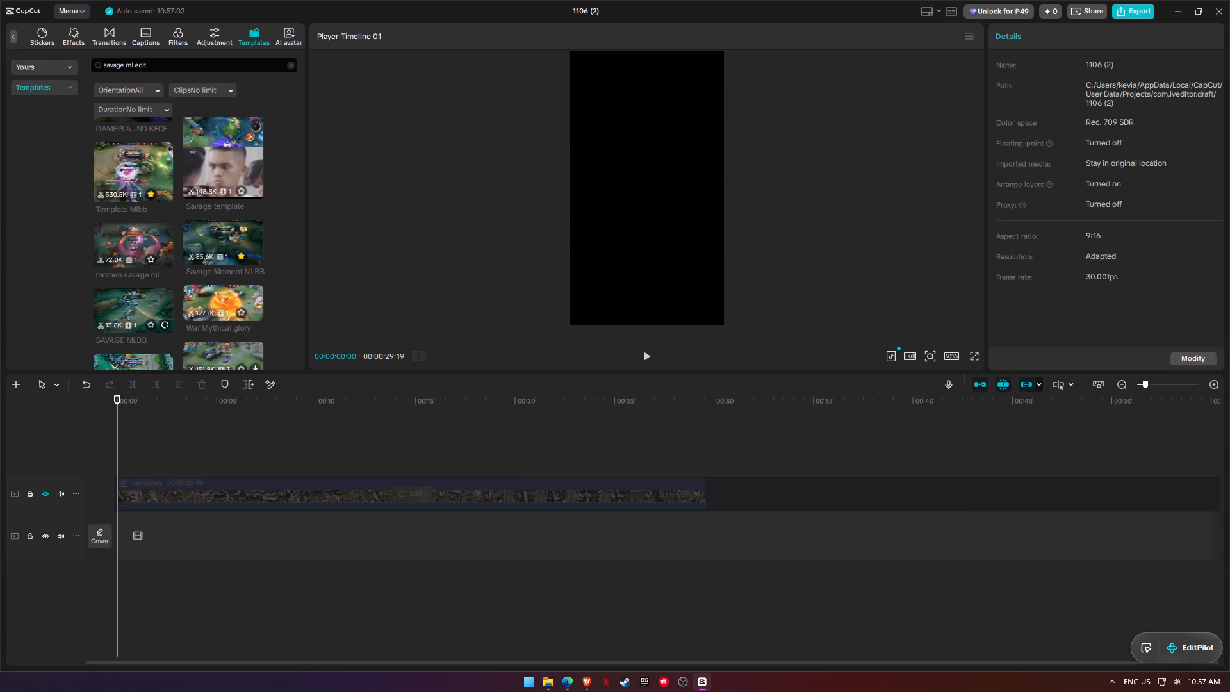
{"action": "left_click_drag", "start_coordinate": [148, 491], "coordinate": [146, 524]}
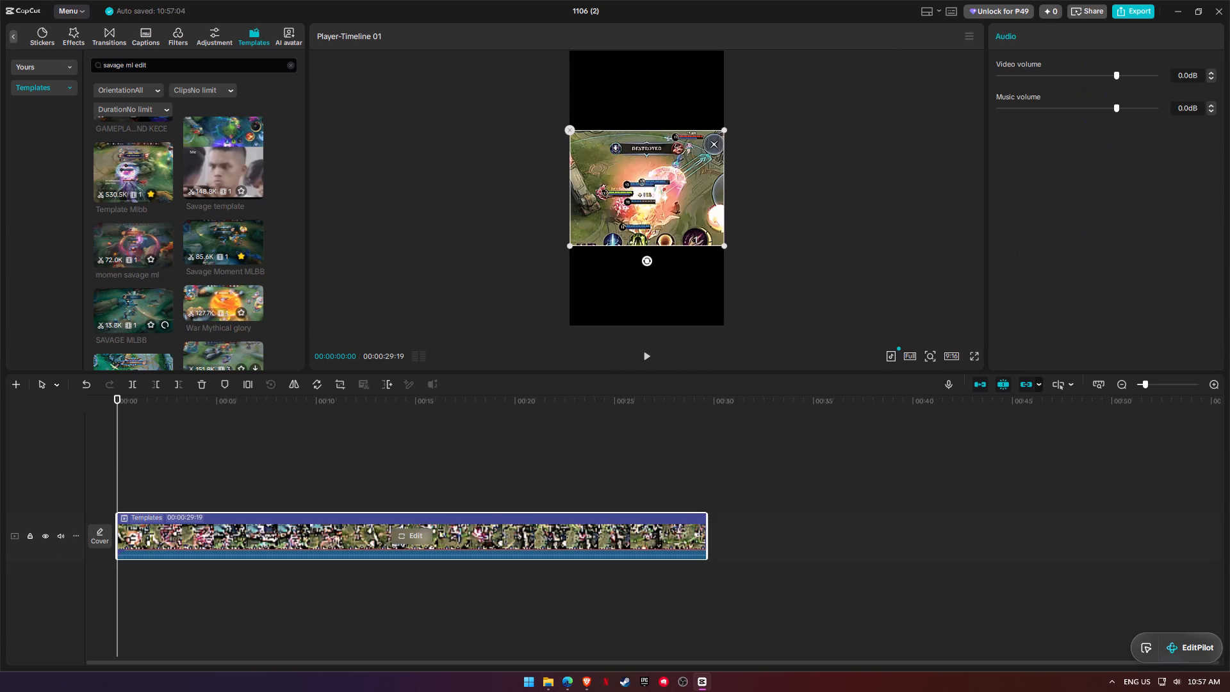
Play the first nine seconds or so of the 29-second template to review it.
{"action": "key", "text": "space"}
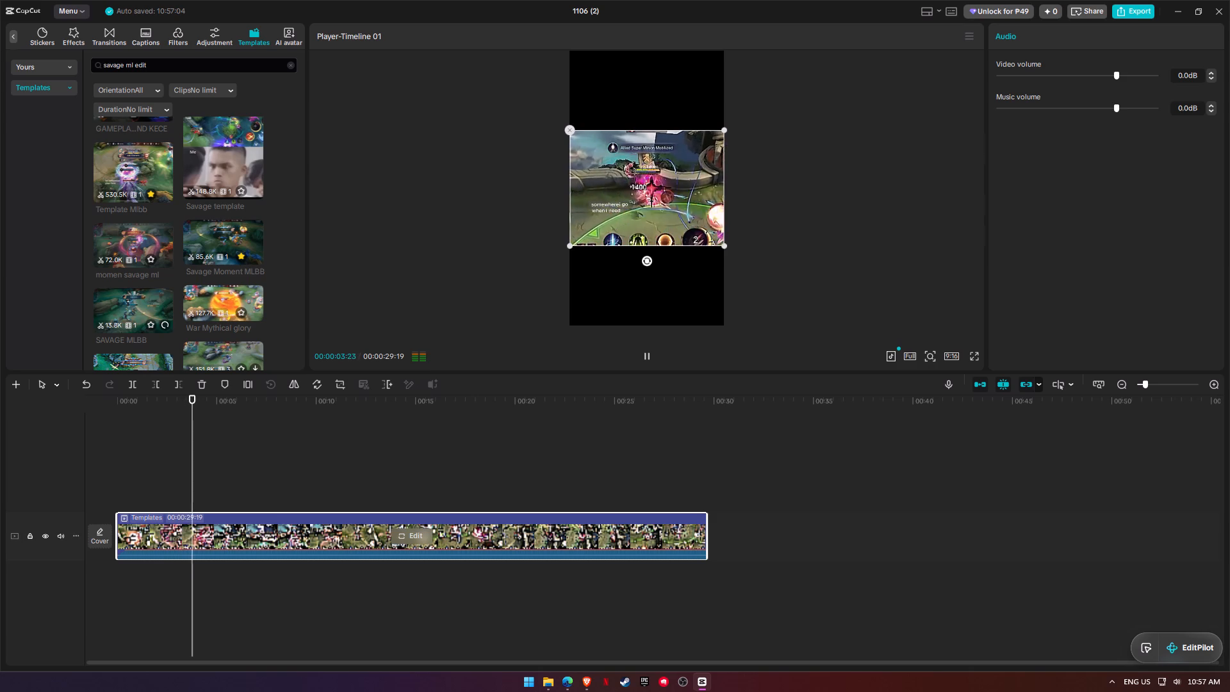
{"action": "left_click", "coordinate": [791, 243]}
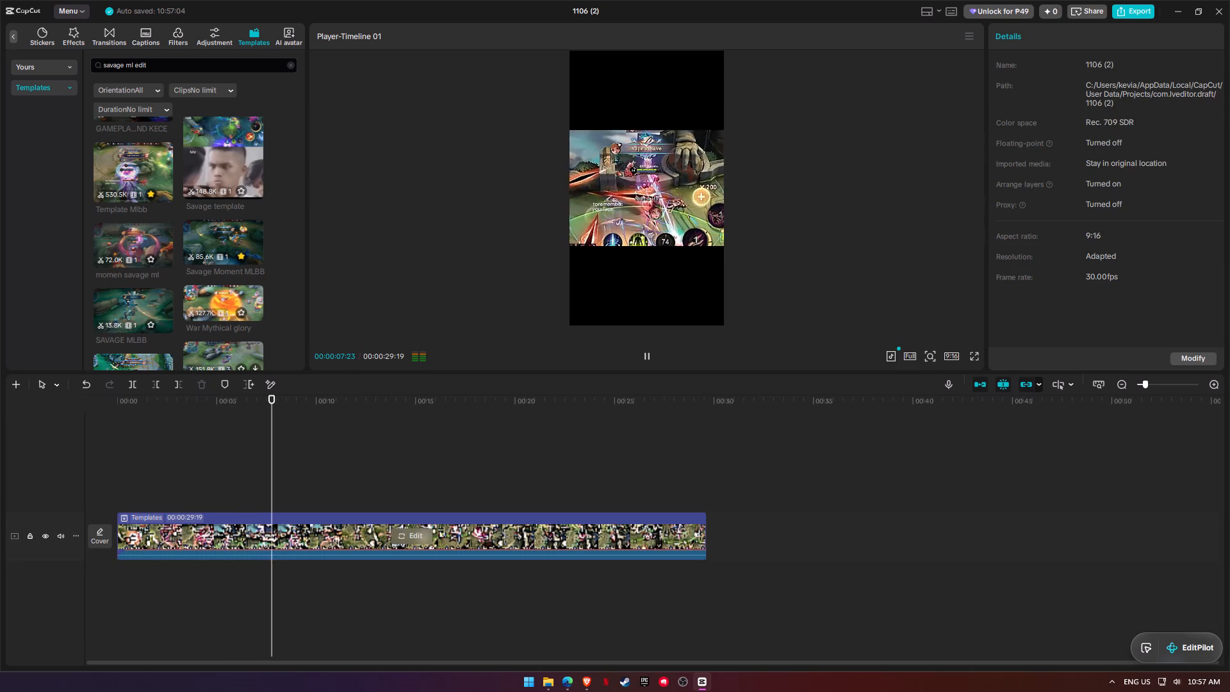
{"action": "key", "text": "space"}
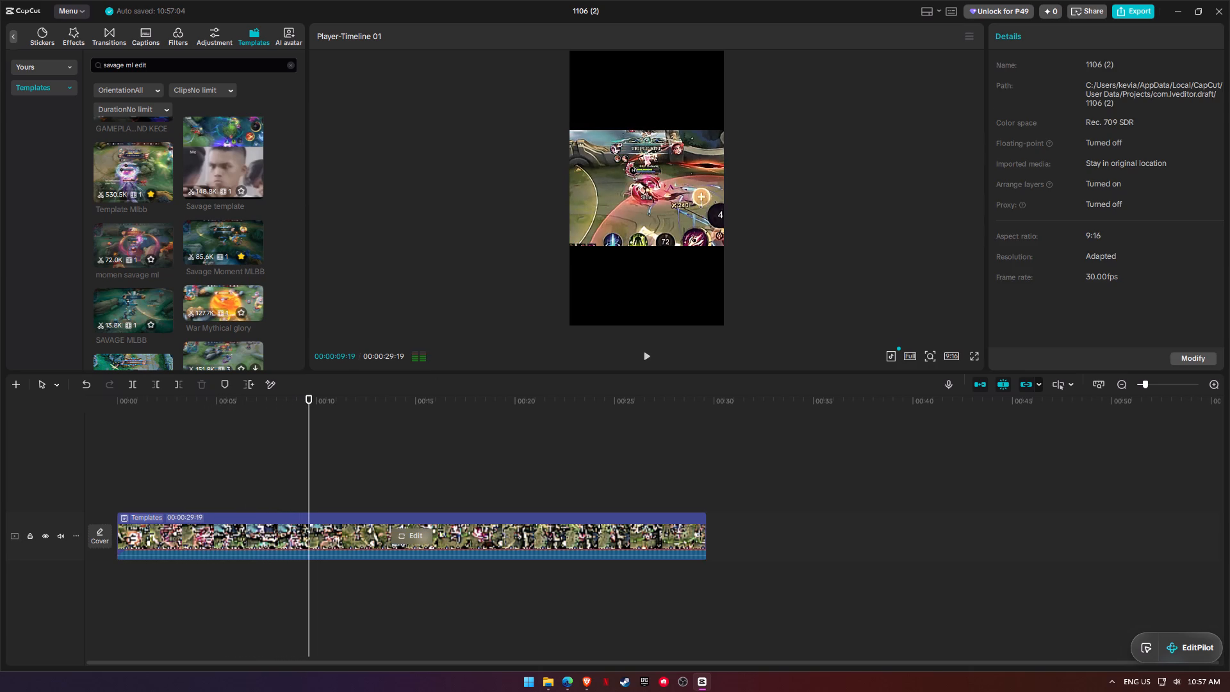
Look over the trending caption templates, text effects and text templates for a suitable text style.
{"action": "left_click", "coordinate": [153, 37]}
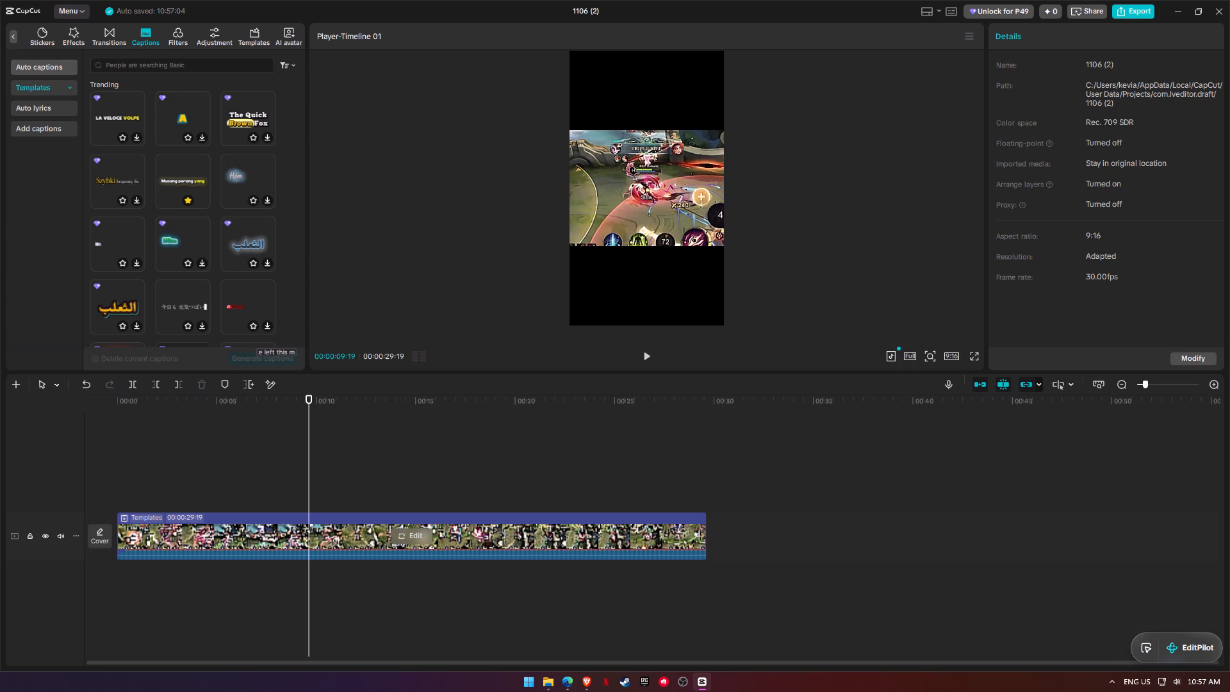
{"action": "left_click", "coordinate": [8, 42]}
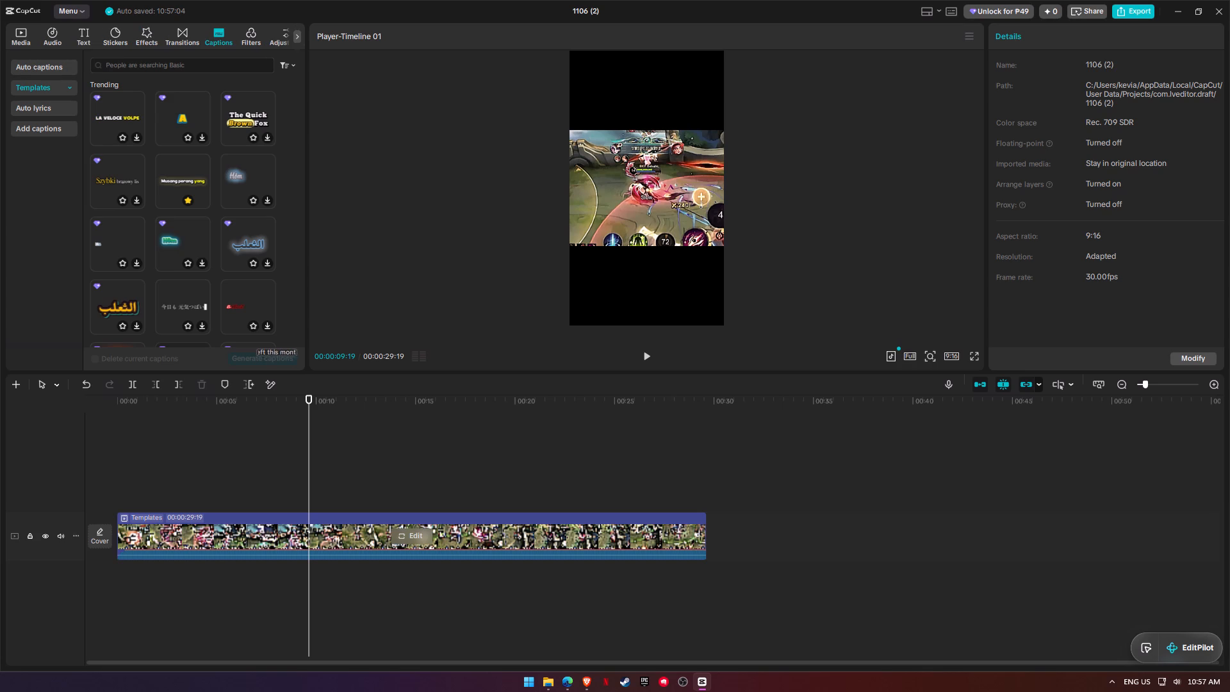
{"action": "left_click", "coordinate": [86, 35]}
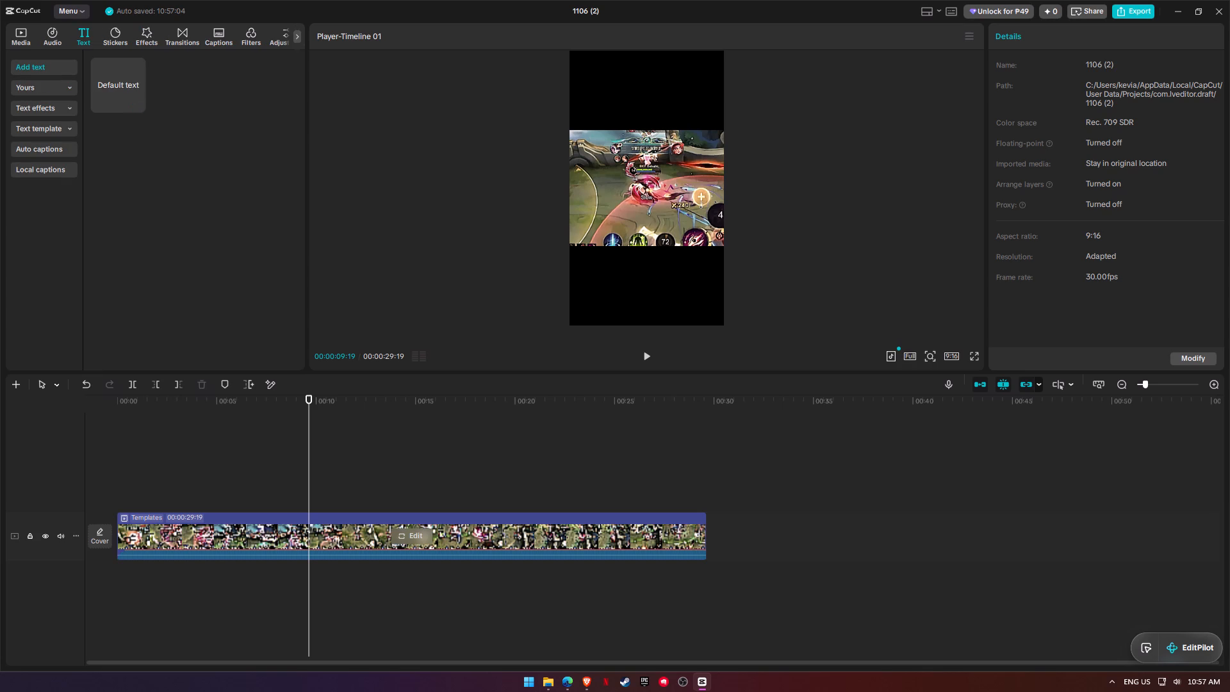
{"action": "left_click", "coordinate": [40, 109]}
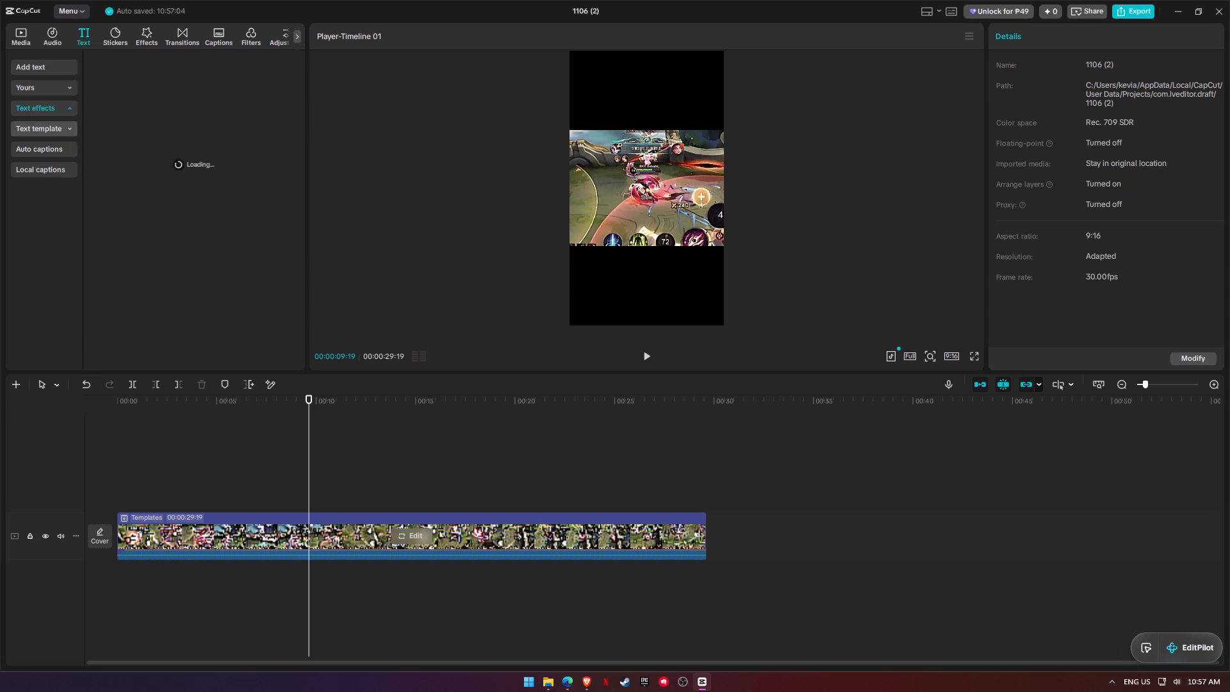
{"action": "left_click", "coordinate": [52, 124]}
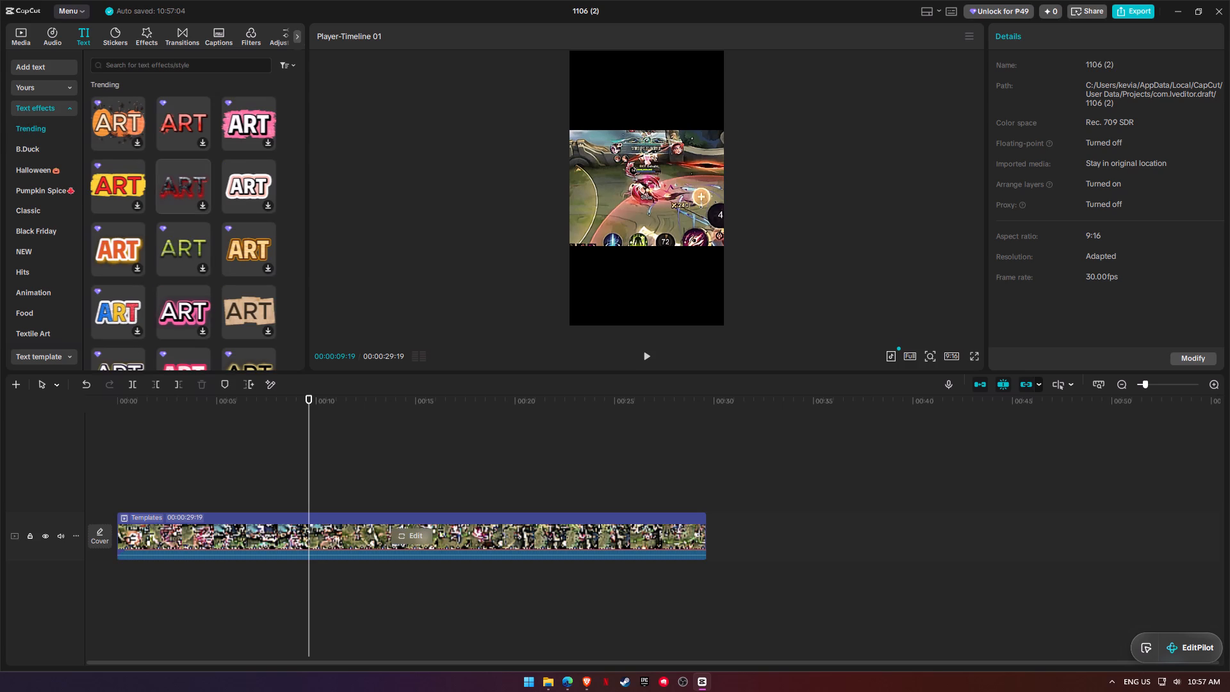
{"action": "left_click", "coordinate": [45, 112]}
{"action": "left_click", "coordinate": [47, 129]}
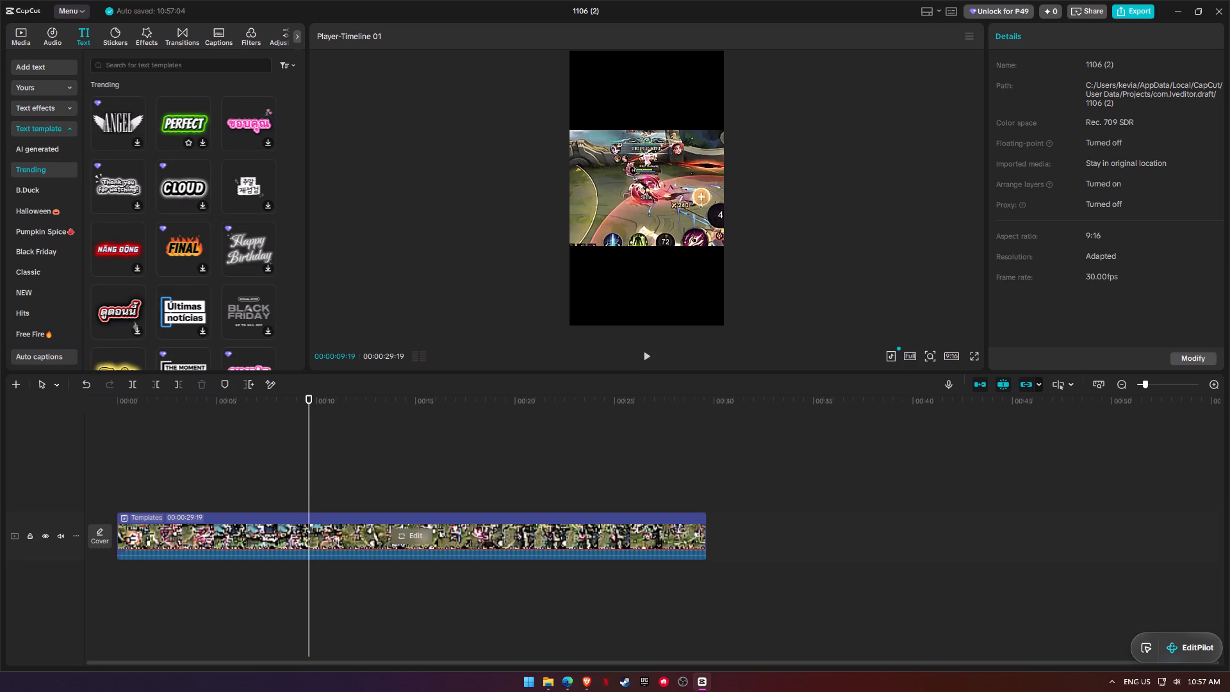
{"action": "left_click", "coordinate": [60, 128]}
{"action": "left_click", "coordinate": [42, 95]}
{"action": "left_click", "coordinate": [47, 109]}
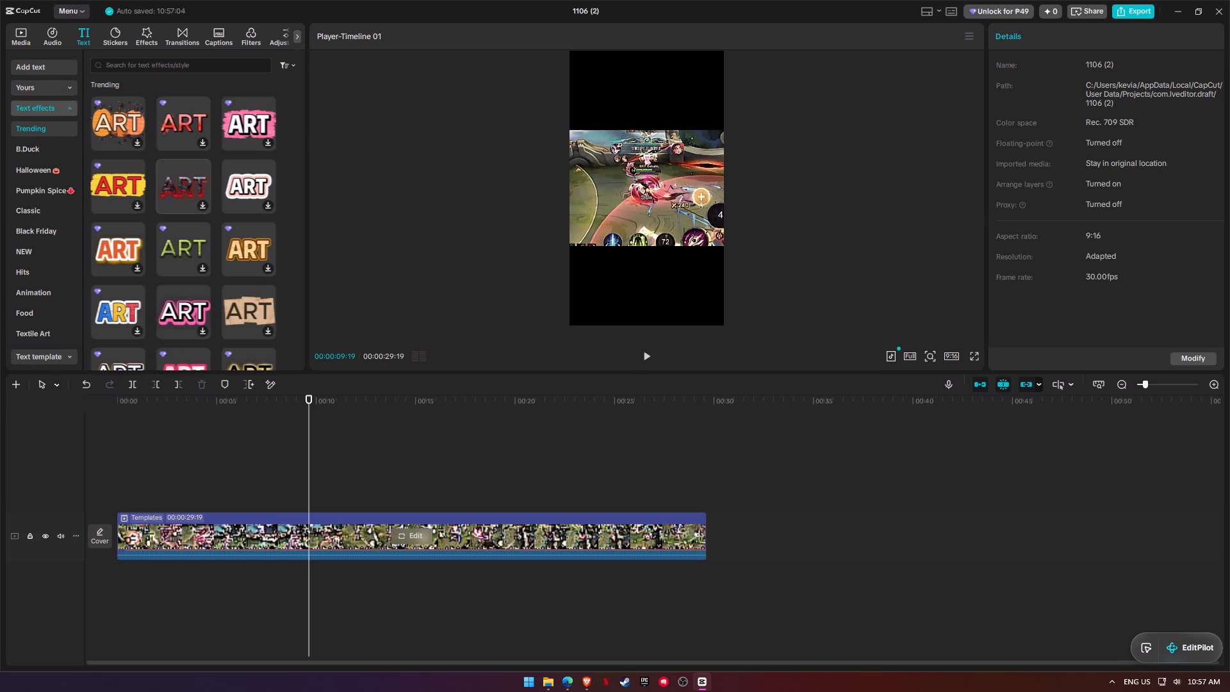
Browse the text effect categories, including NEW, Hits, Glow, Mono, Textured and Classic, for a suitable style.
{"action": "left_click", "coordinate": [42, 252]}
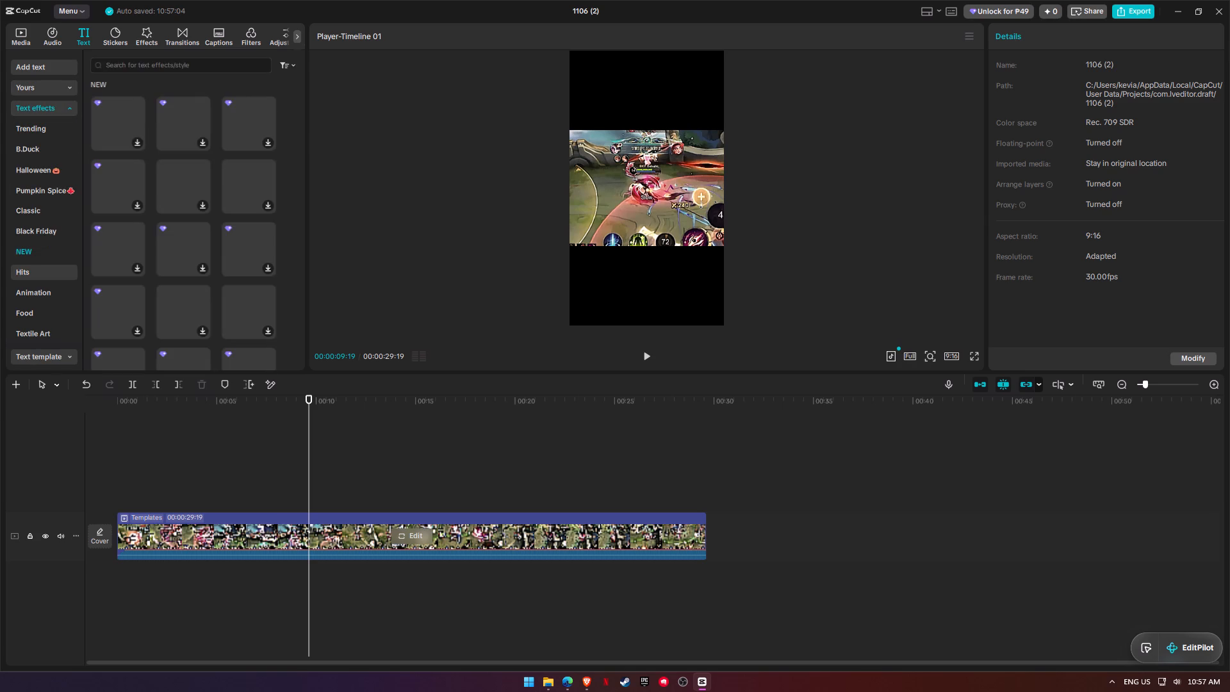
{"action": "left_click", "coordinate": [44, 283]}
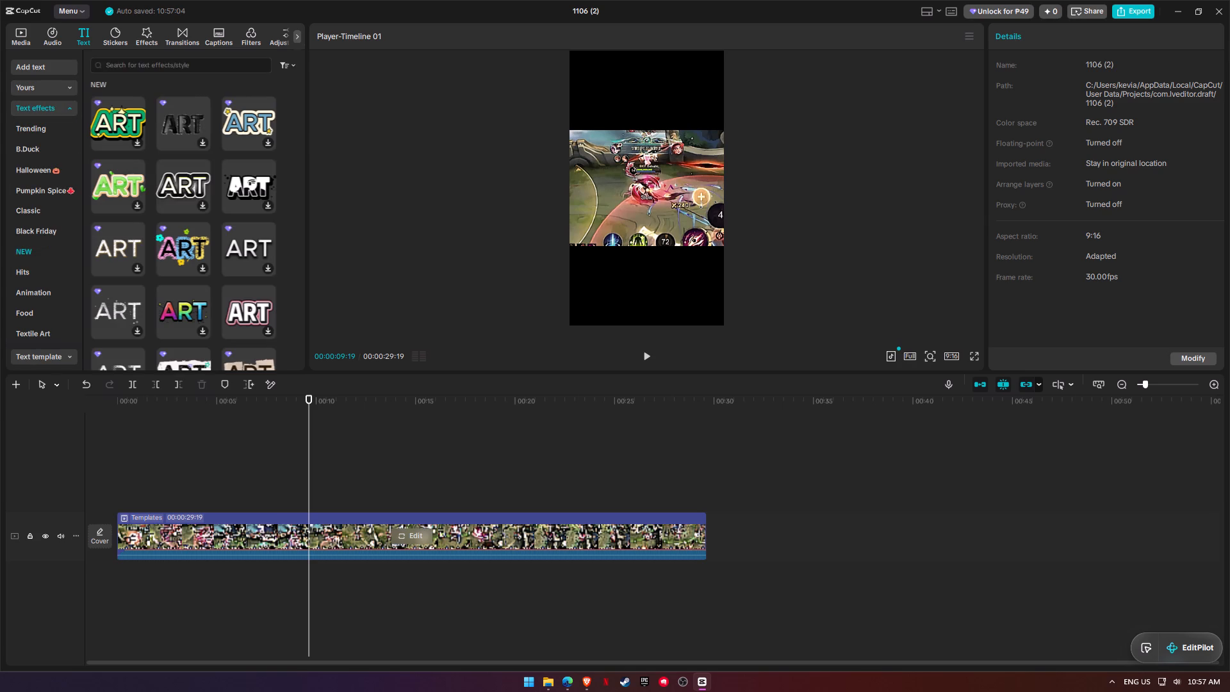
{"action": "left_click", "coordinate": [46, 288]}
{"action": "left_click", "coordinate": [46, 276]}
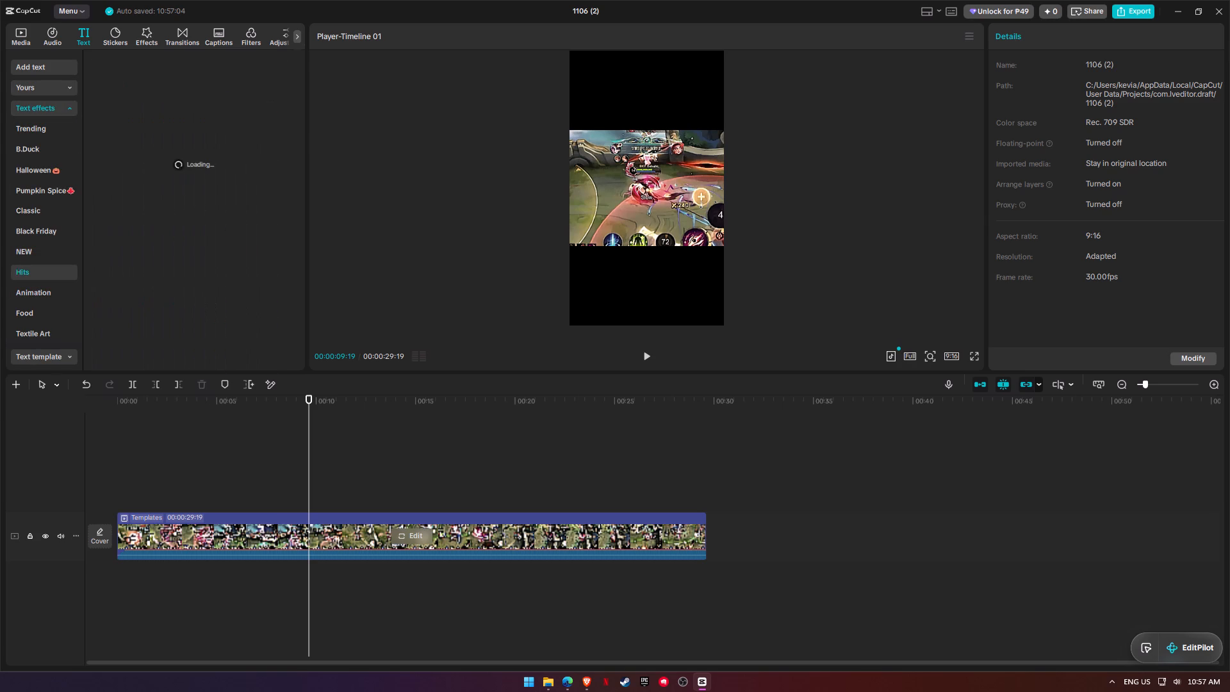
{"action": "scroll", "coordinate": [42, 318], "scroll_direction": "down", "scroll_amount": 1}
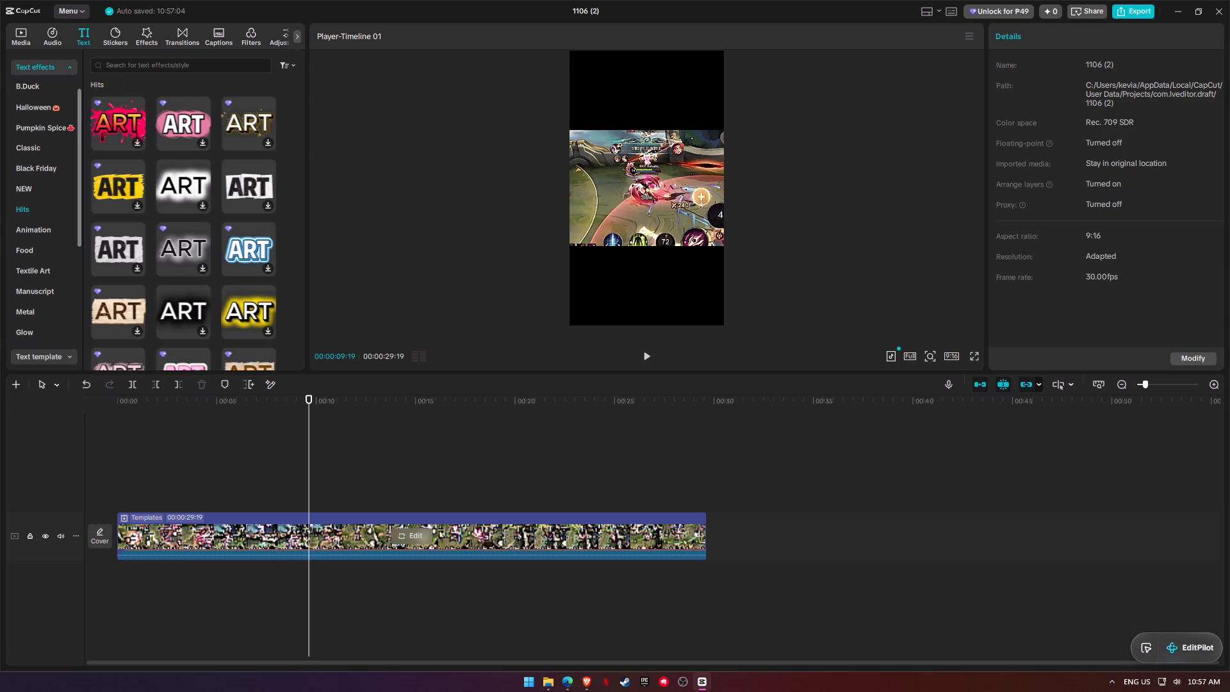
{"action": "left_click", "coordinate": [44, 327]}
{"action": "scroll", "coordinate": [44, 327], "scroll_direction": "down", "scroll_amount": 1}
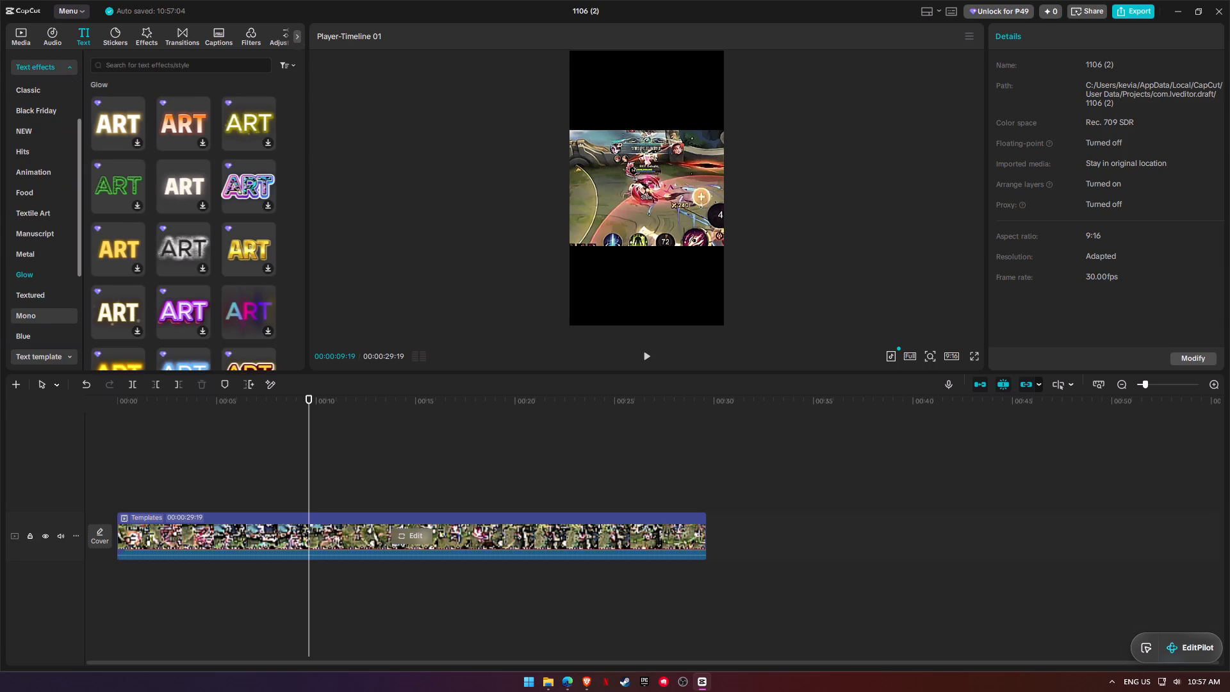
{"action": "scroll", "coordinate": [35, 318], "scroll_direction": "down", "scroll_amount": 4}
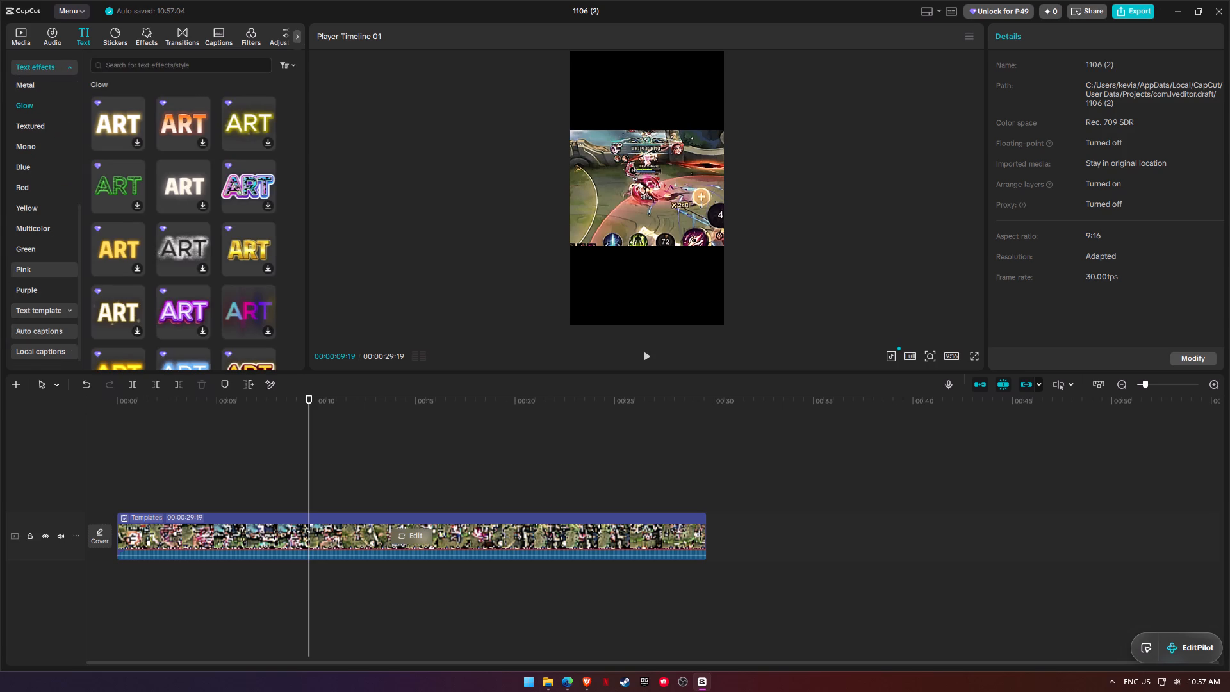
{"action": "scroll", "coordinate": [56, 254], "scroll_direction": "up", "scroll_amount": 2}
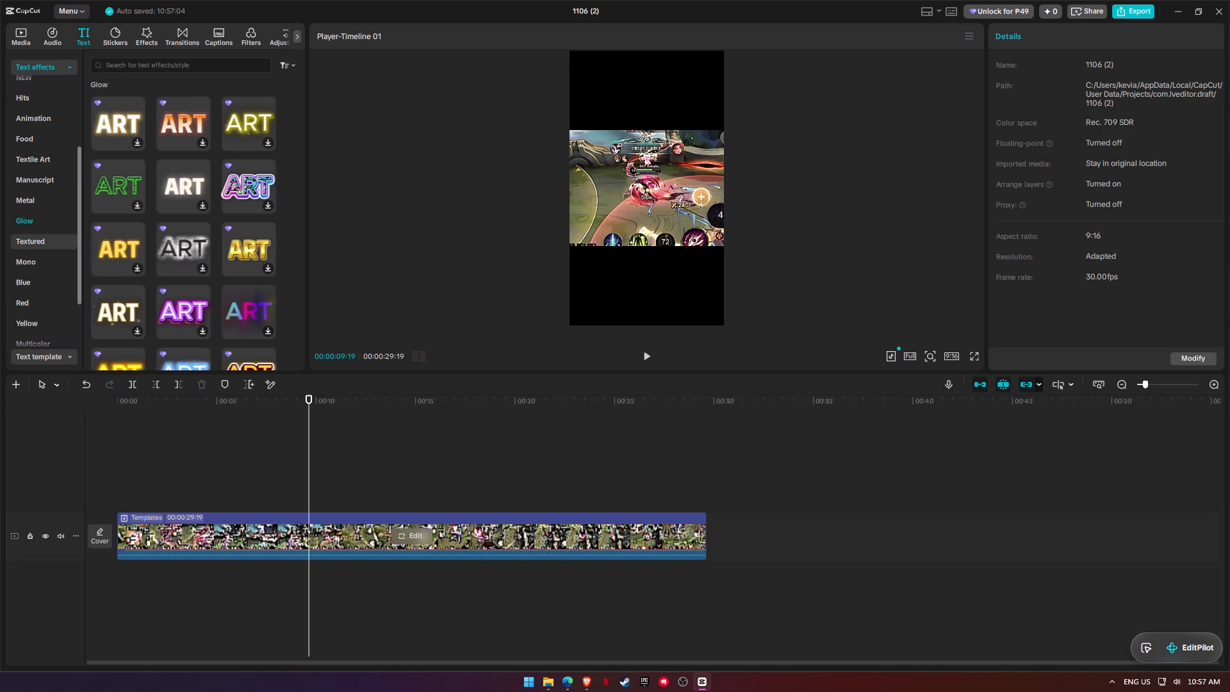
{"action": "left_click", "coordinate": [28, 266]}
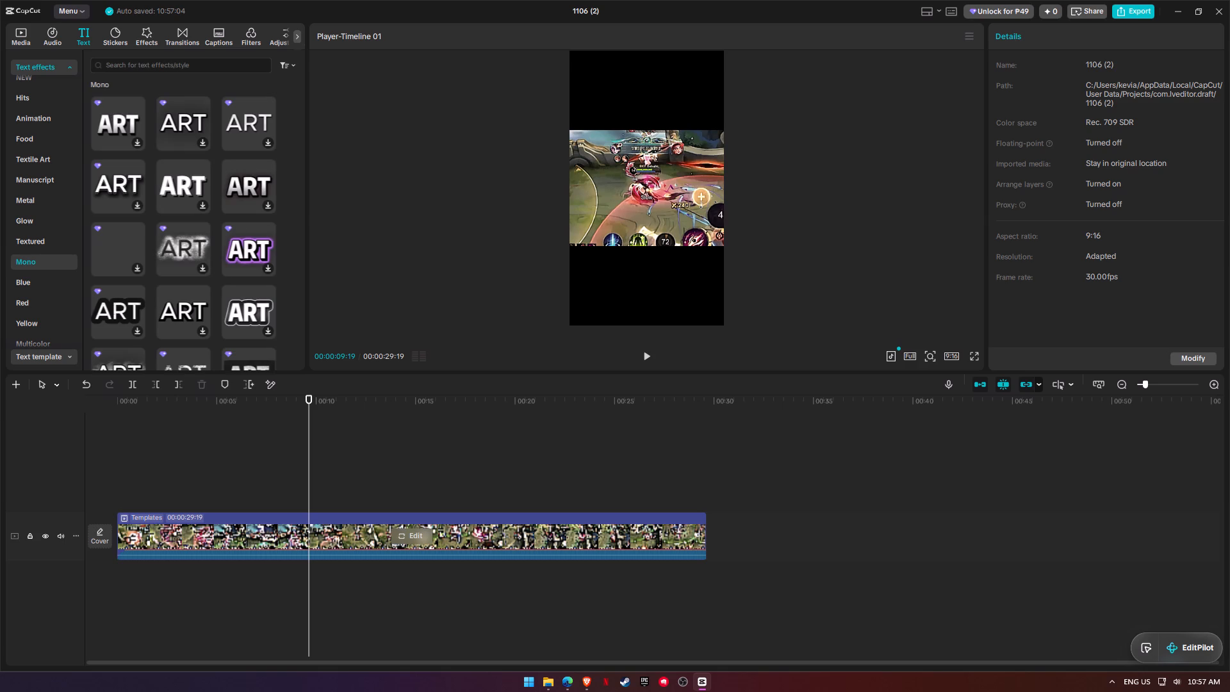
{"action": "left_click", "coordinate": [30, 243]}
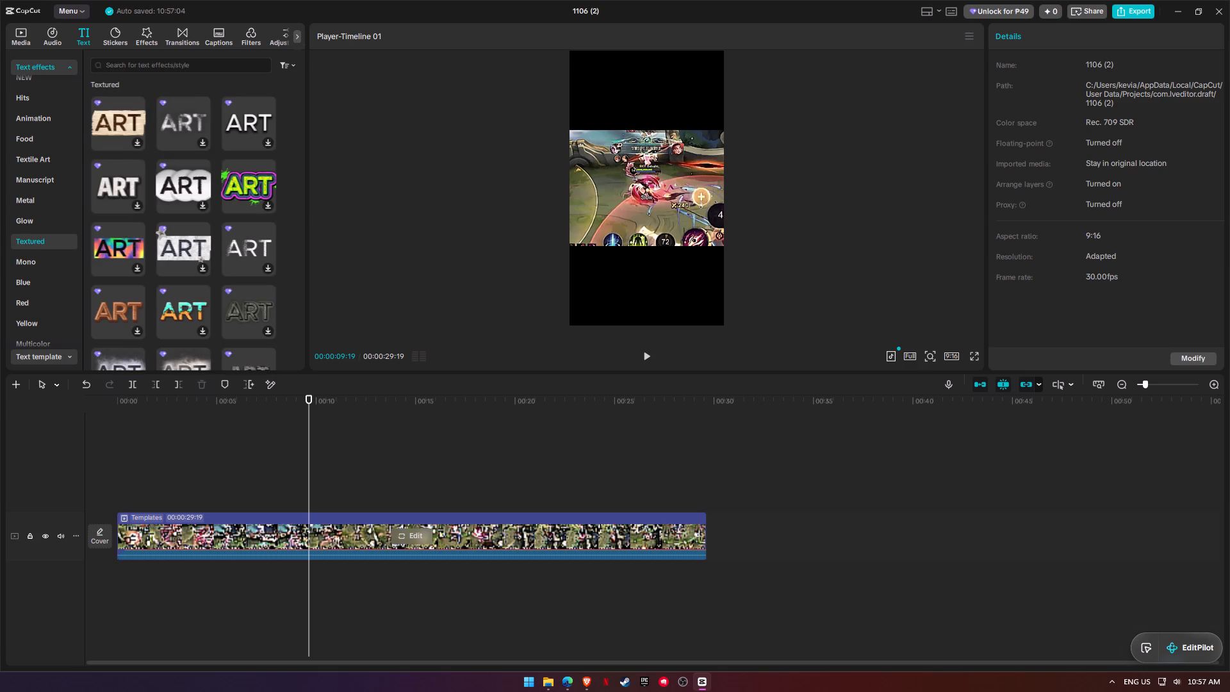
{"action": "scroll", "coordinate": [67, 238], "scroll_direction": "up", "scroll_amount": 1}
{"action": "left_click", "coordinate": [42, 218]}
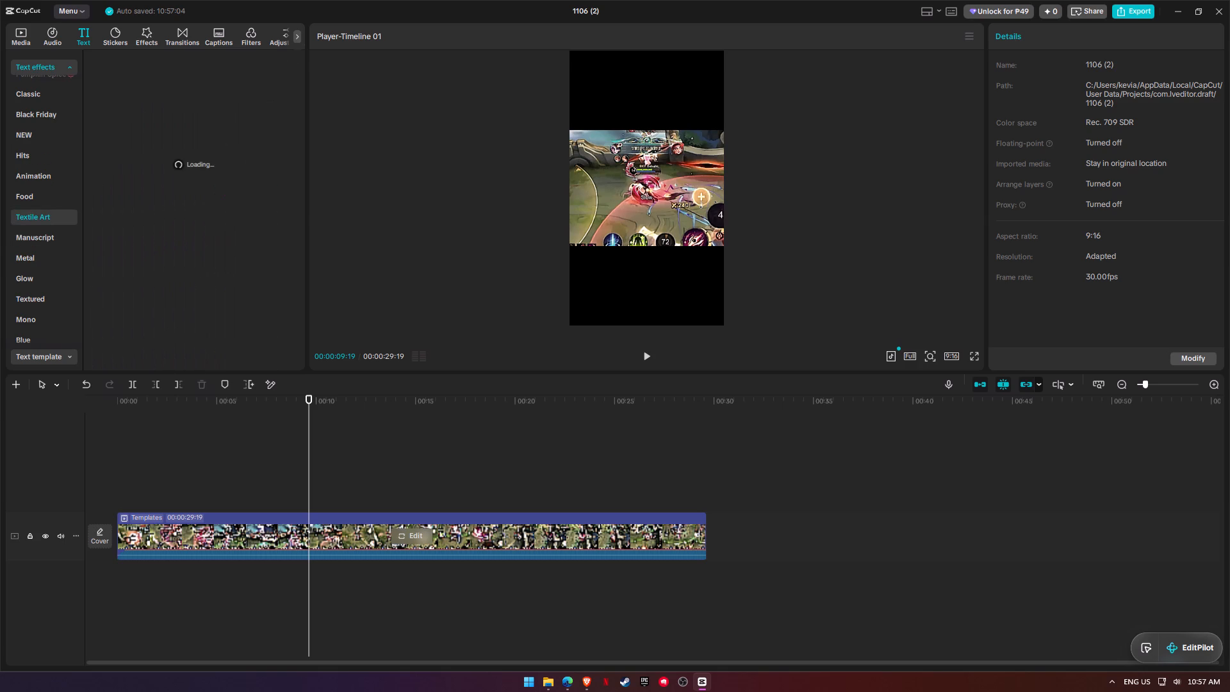
{"action": "left_click", "coordinate": [39, 183]}
{"action": "left_click", "coordinate": [39, 151]}
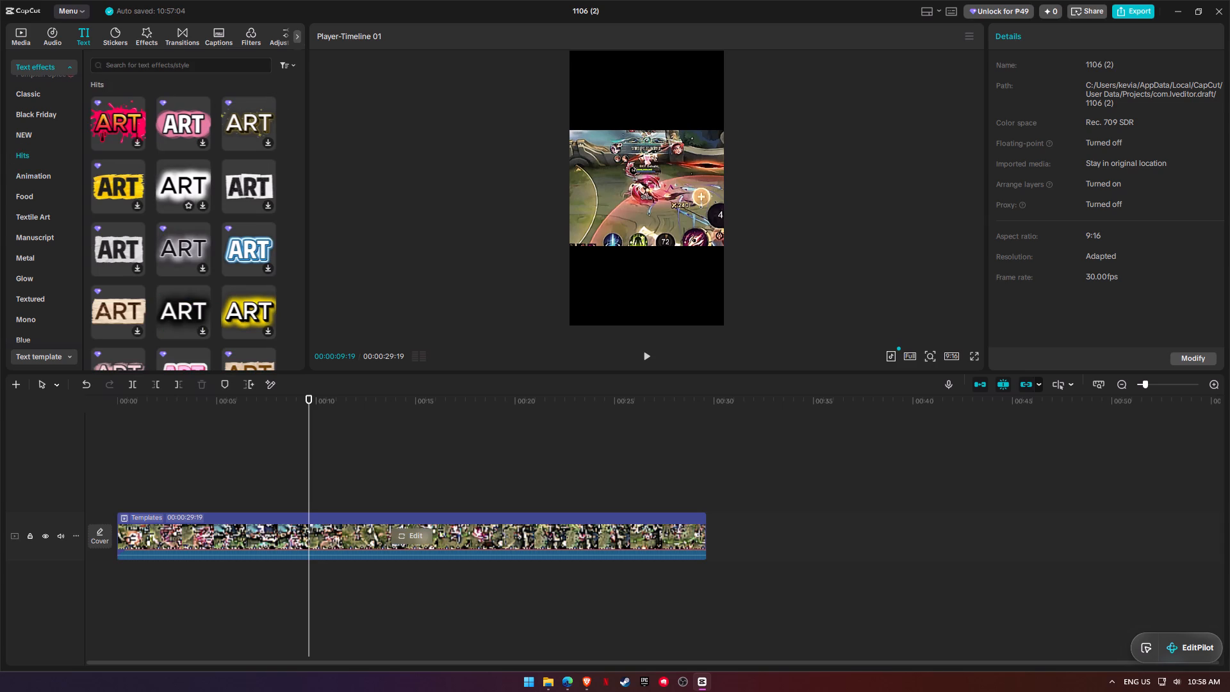
{"action": "scroll", "coordinate": [40, 222], "scroll_direction": "up", "scroll_amount": 1}
{"action": "left_click", "coordinate": [32, 196]}
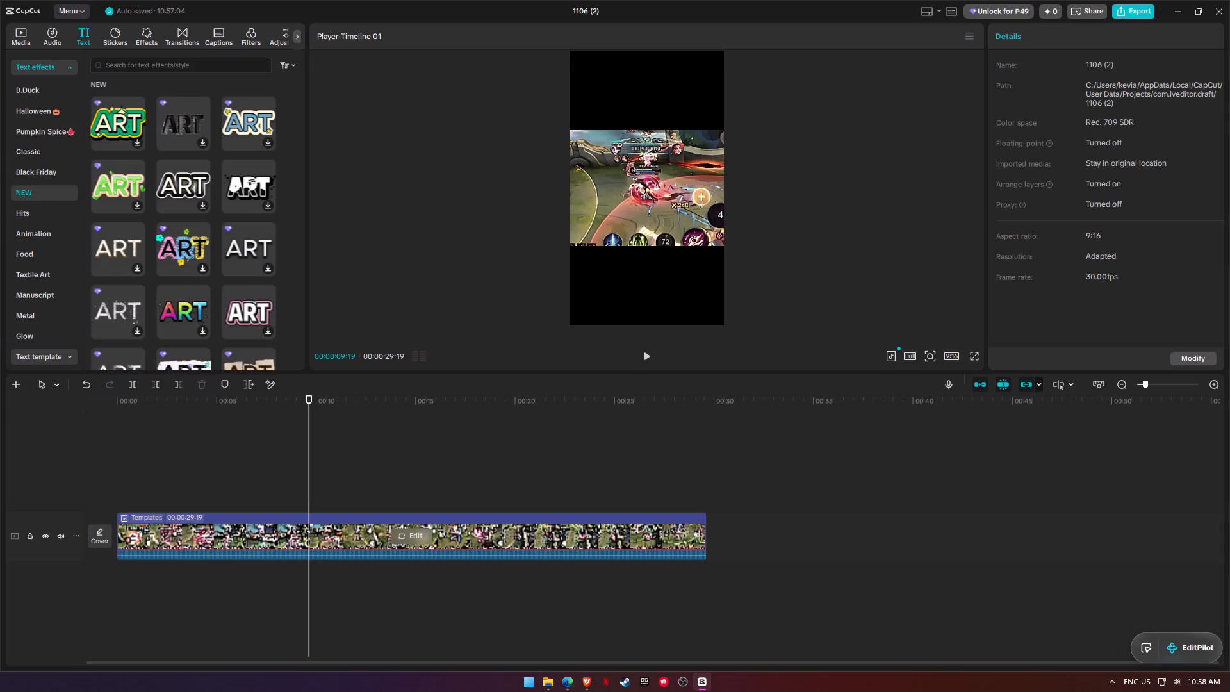
{"action": "left_click", "coordinate": [35, 157]}
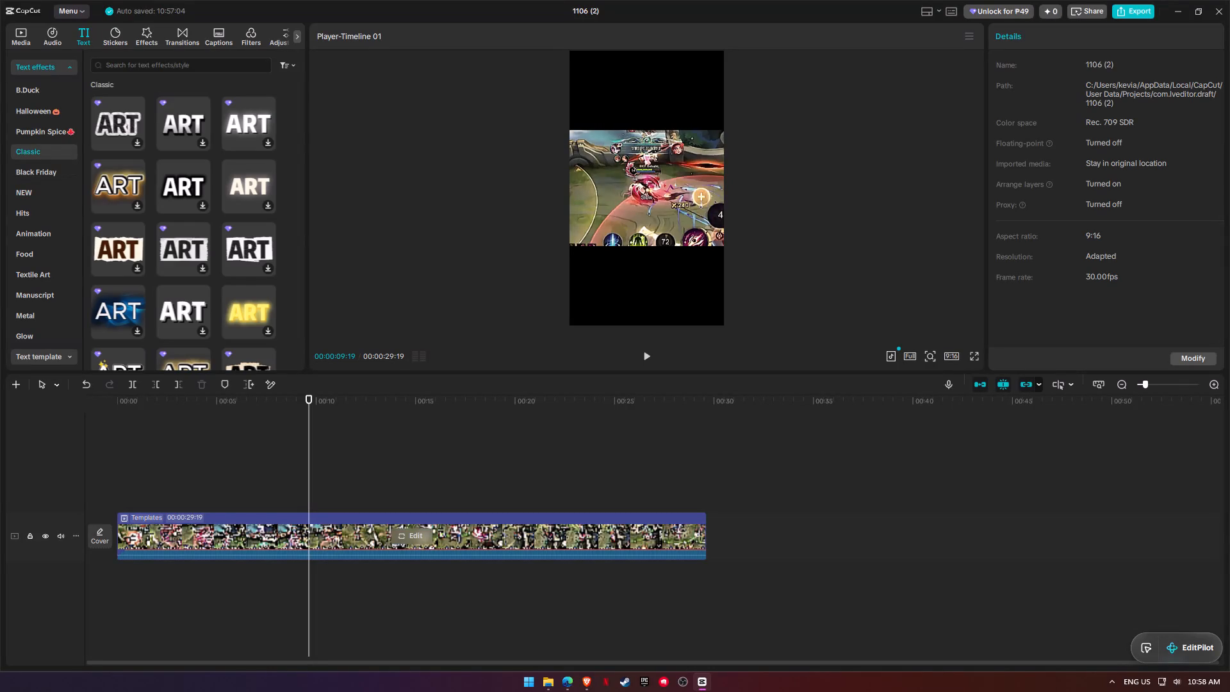
Add the plain bold white Classic text effect above the template and extend its start to the beginning of the timeline.
{"action": "left_click", "coordinate": [193, 297]}
{"action": "left_click", "coordinate": [204, 333]}
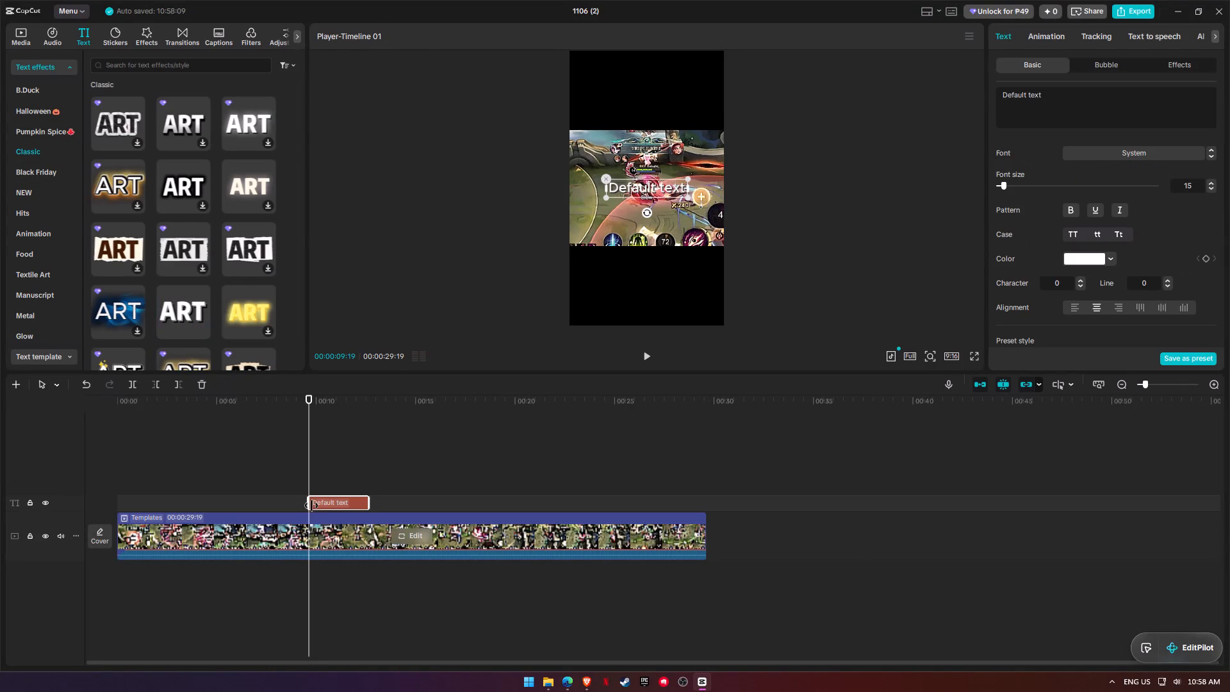
{"action": "left_click_drag", "start_coordinate": [310, 506], "coordinate": [111, 503]}
{"action": "left_click", "coordinate": [161, 495]}
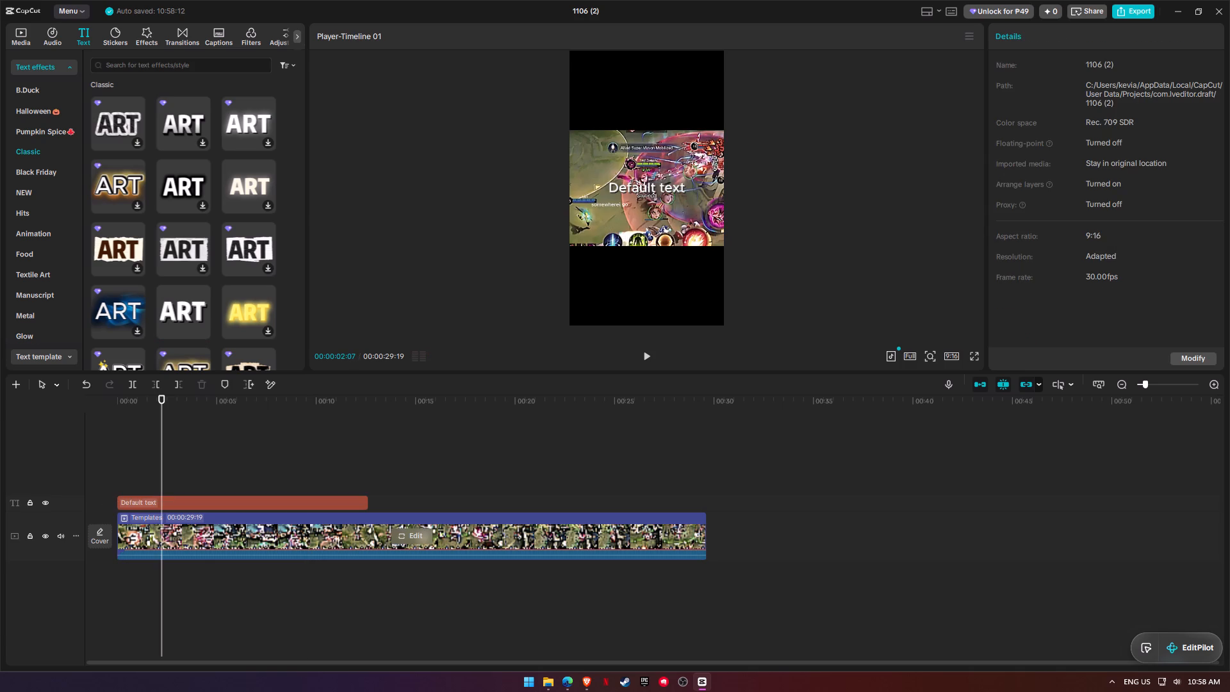
Replace the default text with "POV: Nag-relapse MM niyo".
{"action": "left_click", "coordinate": [188, 503]}
{"action": "double_click", "coordinate": [643, 187]}
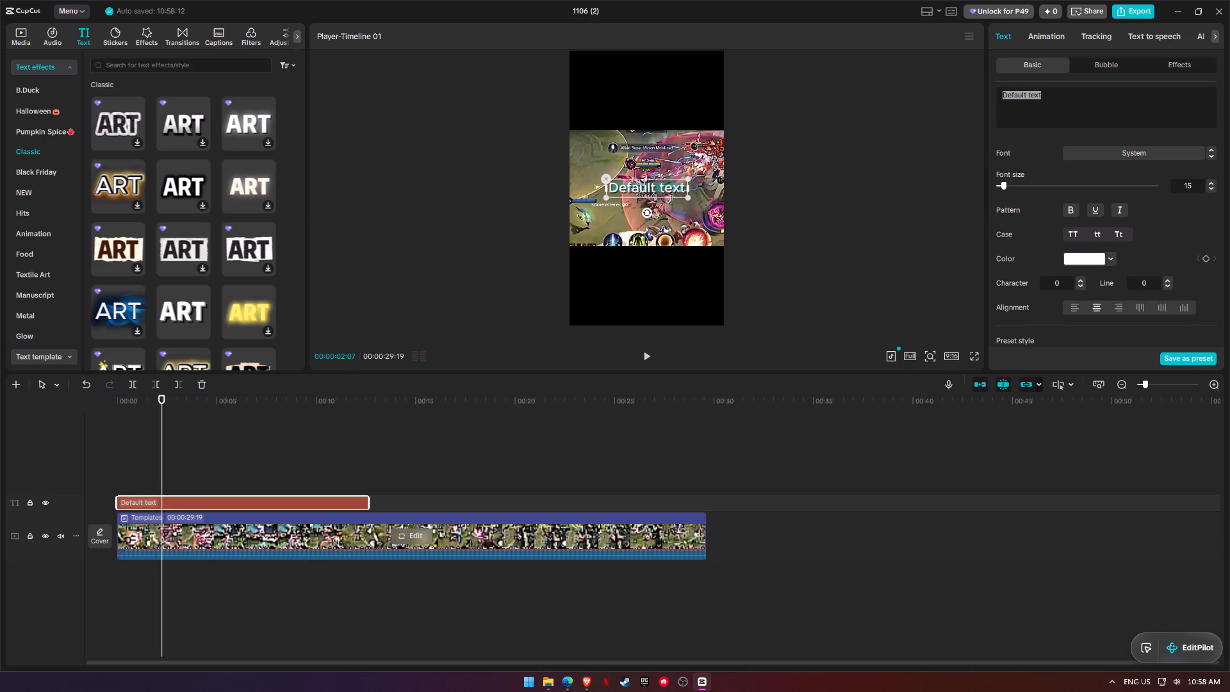
{"action": "type", "text": "POV: M"}
{"action": "key", "text": "shift+BackSpace"}
{"action": "type", "text": "Nag"}
{"action": "key", "text": "space"}
{"action": "key", "text": "BackSpace"}
{"action": "type", "text": "-relapse MM niyo"}
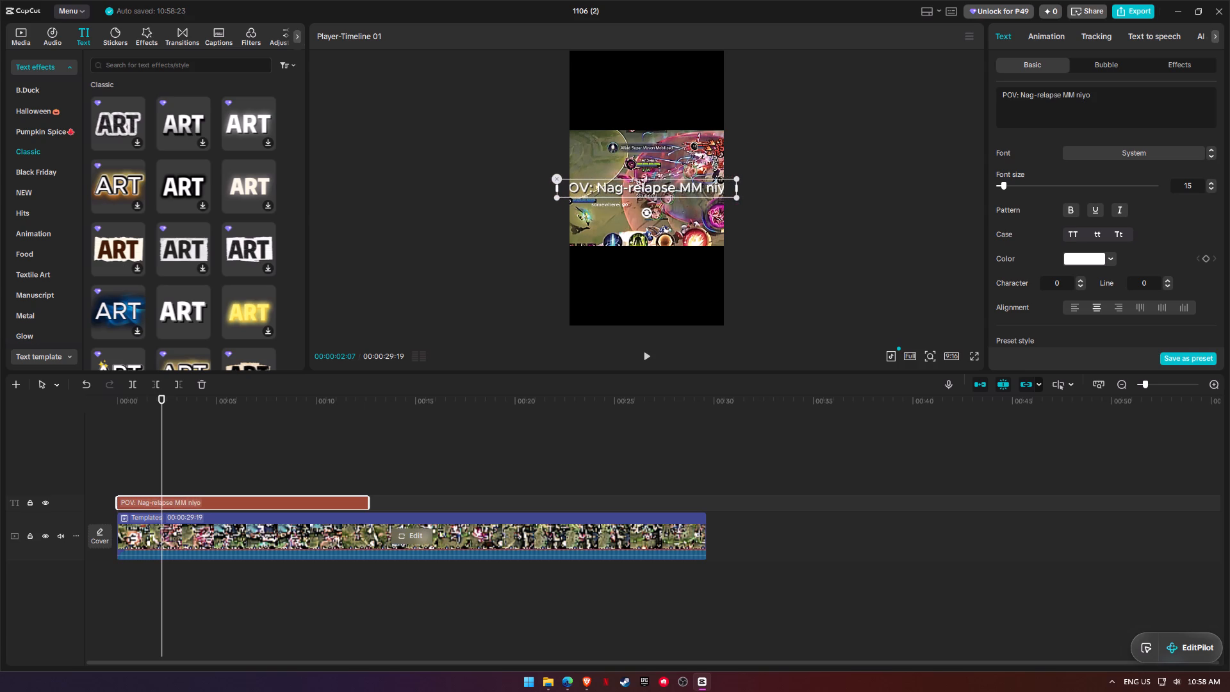
Set the caption's font size to 13 and move it into the black area just above the gameplay footage.
{"action": "double_click", "coordinate": [1211, 190]}
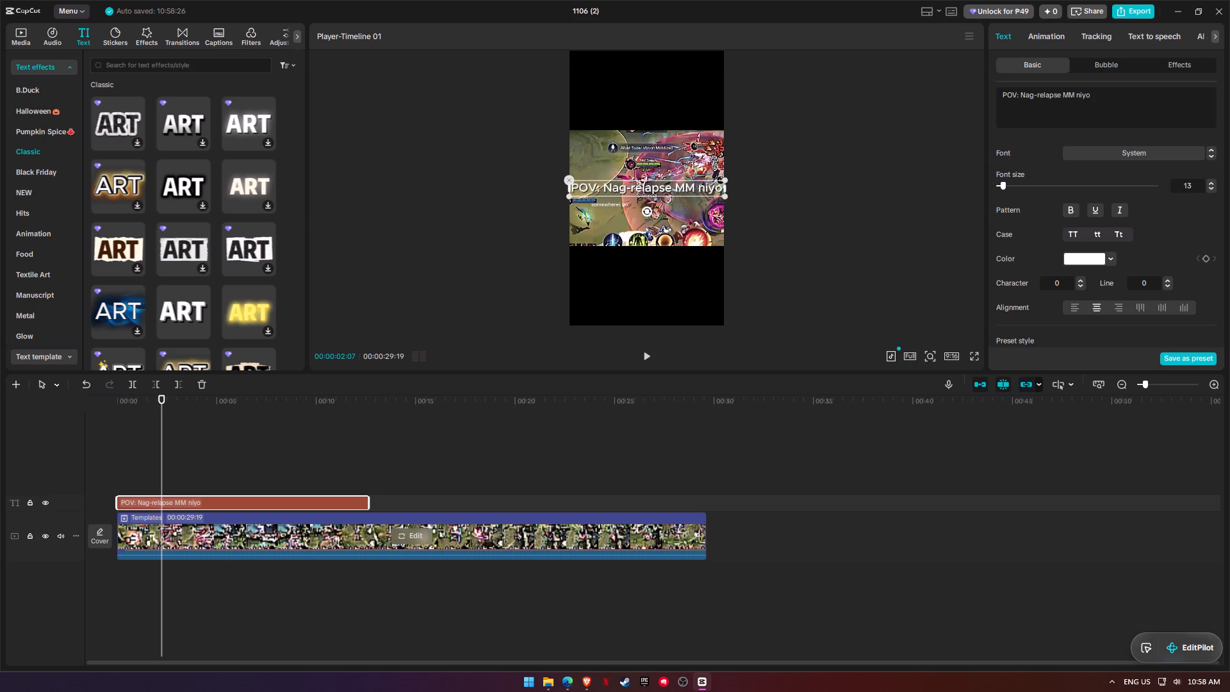
{"action": "left_click", "coordinate": [789, 190]}
{"action": "left_click", "coordinate": [692, 192]}
{"action": "left_click_drag", "start_coordinate": [686, 190], "coordinate": [682, 119]}
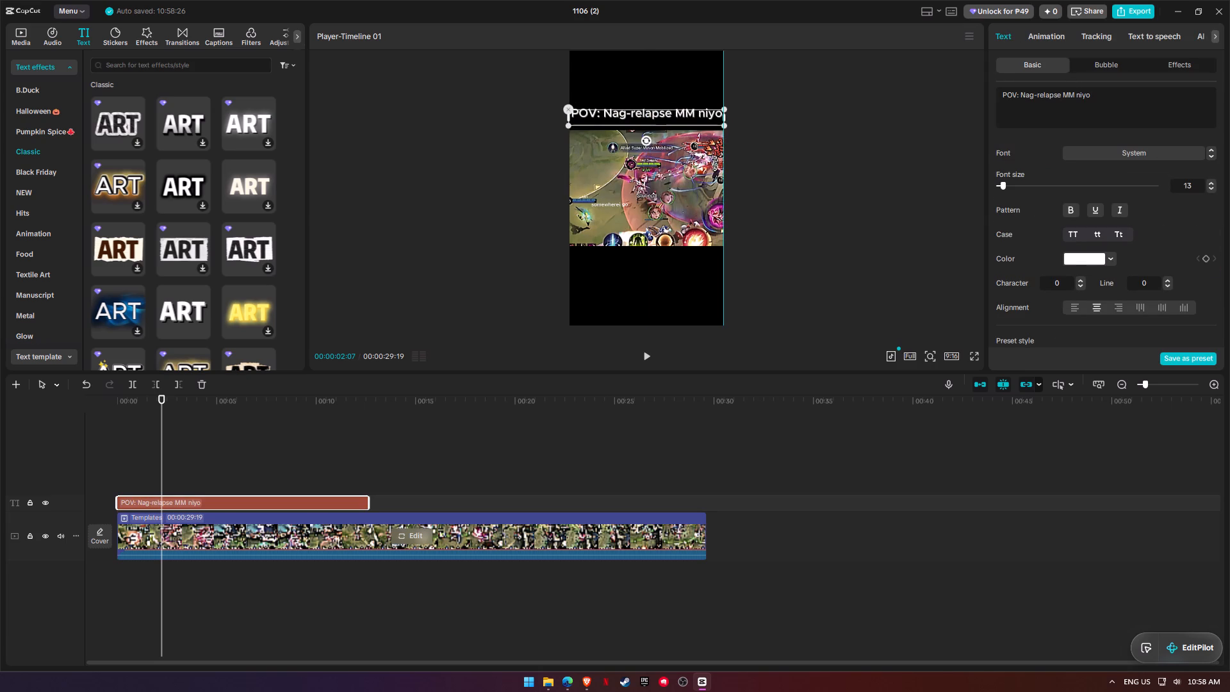
{"action": "left_click_drag", "start_coordinate": [682, 119], "coordinate": [687, 122]}
{"action": "left_click", "coordinate": [819, 211]}
{"action": "left_click", "coordinate": [650, 121]}
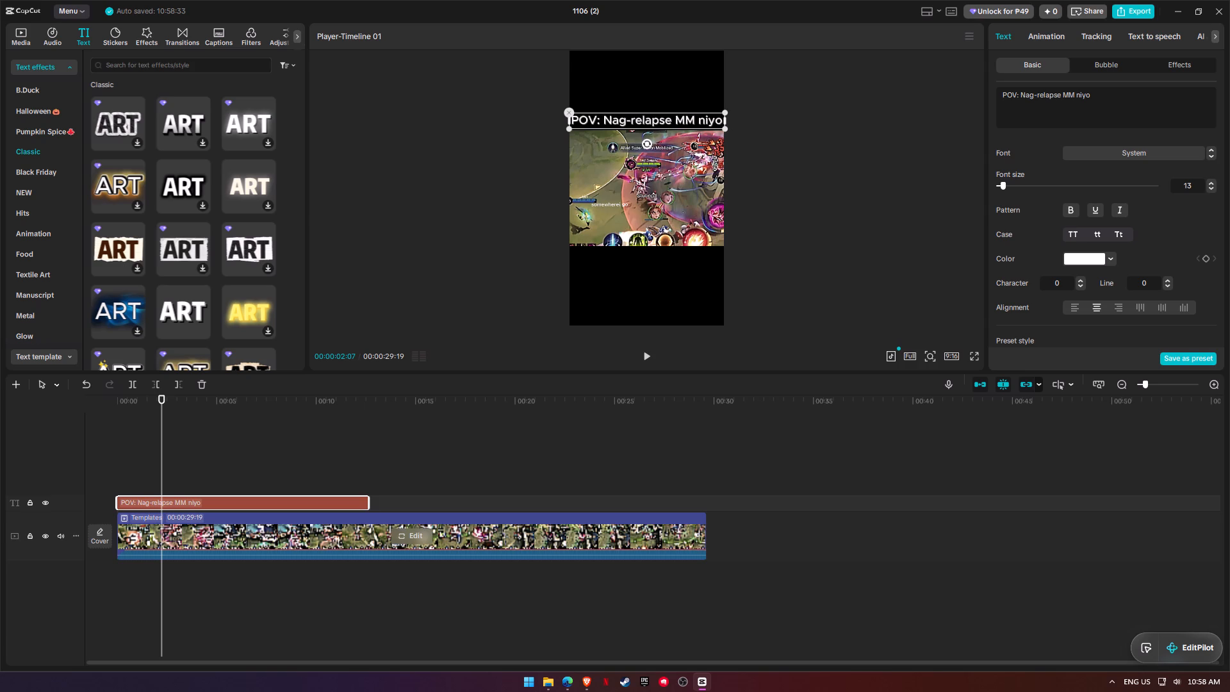
Extend the end of the caption clip to the end of the 29-second template.
{"action": "left_click_drag", "start_coordinate": [371, 504], "coordinate": [703, 501]}
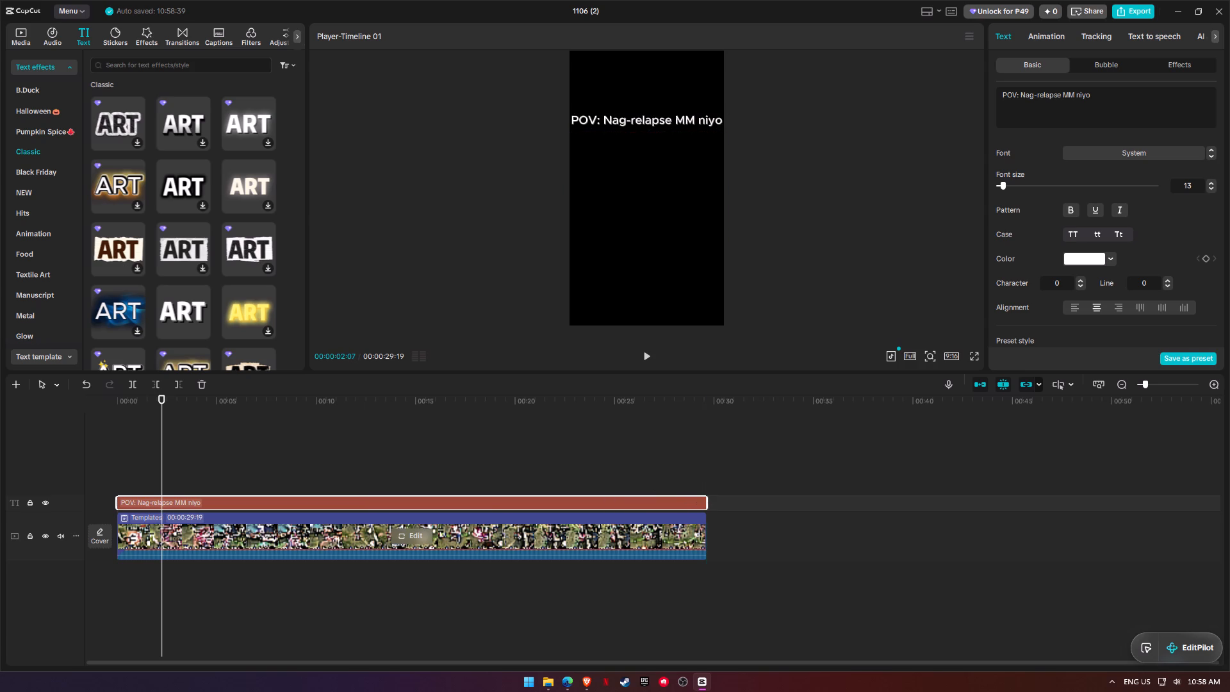
Play the opening seconds of the edit to check the caption and where the footage starts.
{"action": "left_click_drag", "start_coordinate": [143, 400], "coordinate": [72, 406]}
{"action": "key", "text": "space"}
{"action": "left_click", "coordinate": [432, 285]}
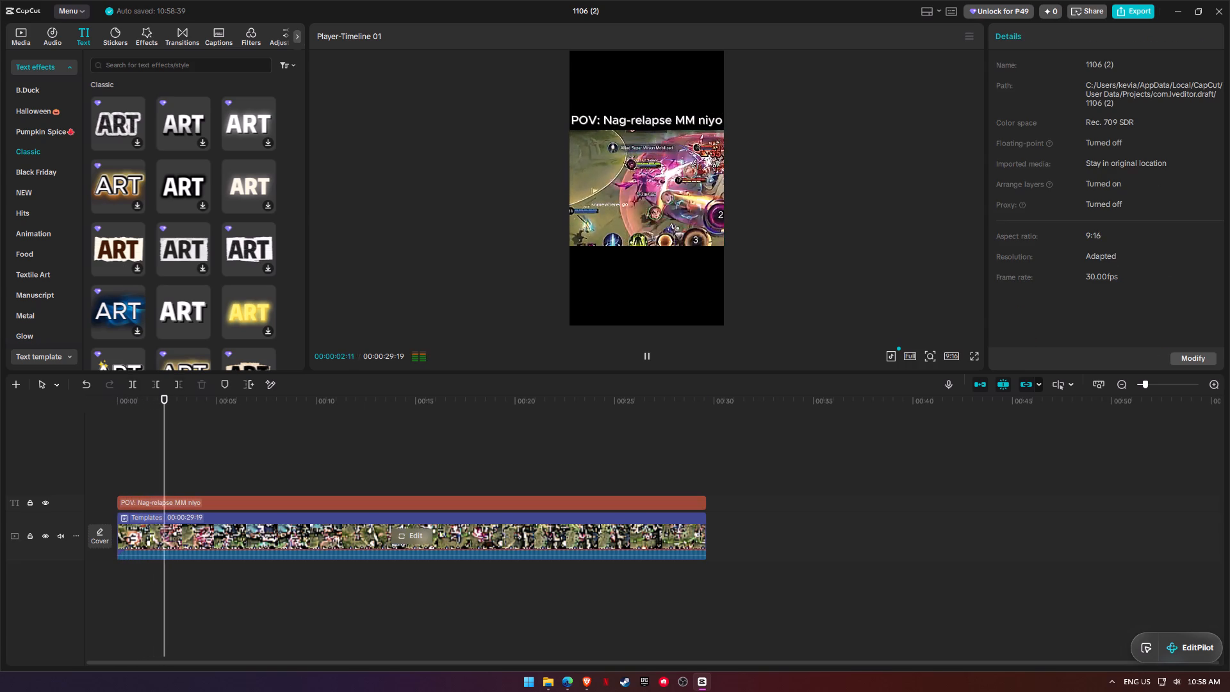
{"action": "key", "text": "space"}
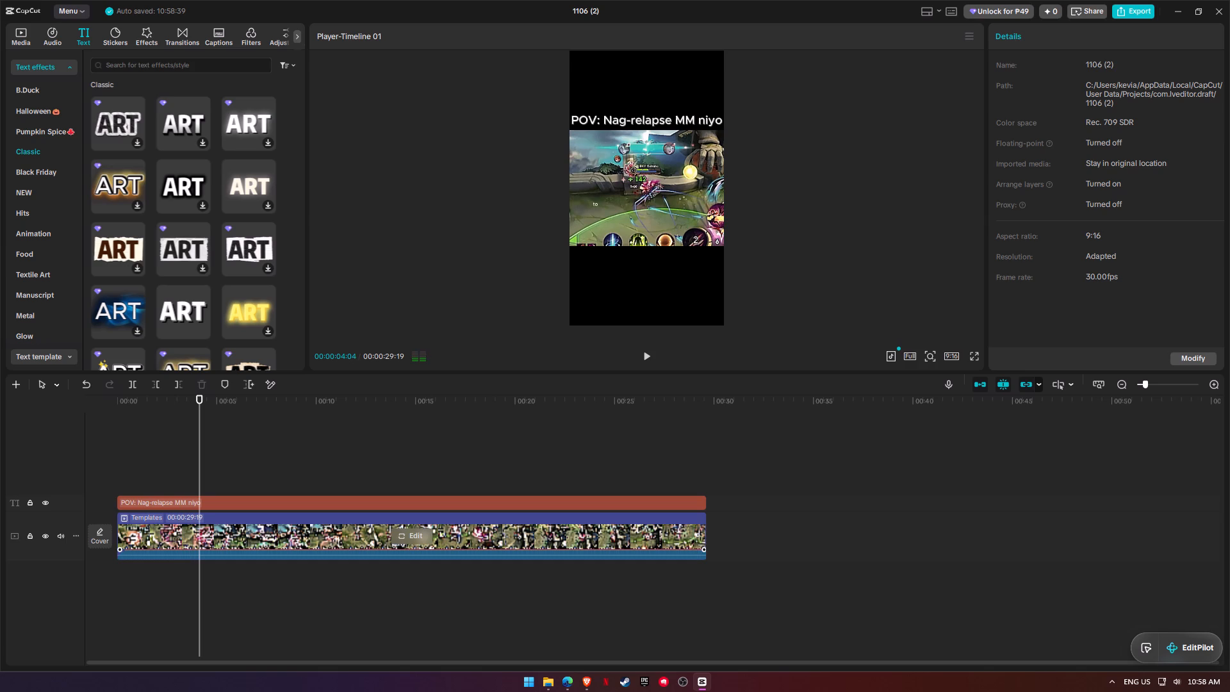
{"action": "left_click_drag", "start_coordinate": [201, 393], "coordinate": [94, 397]}
{"action": "left_click_drag", "start_coordinate": [200, 404], "coordinate": [67, 405]}
{"action": "key", "text": "space"}
{"action": "key", "text": "space"}
Trim the footage inside the template so it starts slightly later in the source, and replace the clip.
{"action": "left_click", "coordinate": [343, 533]}
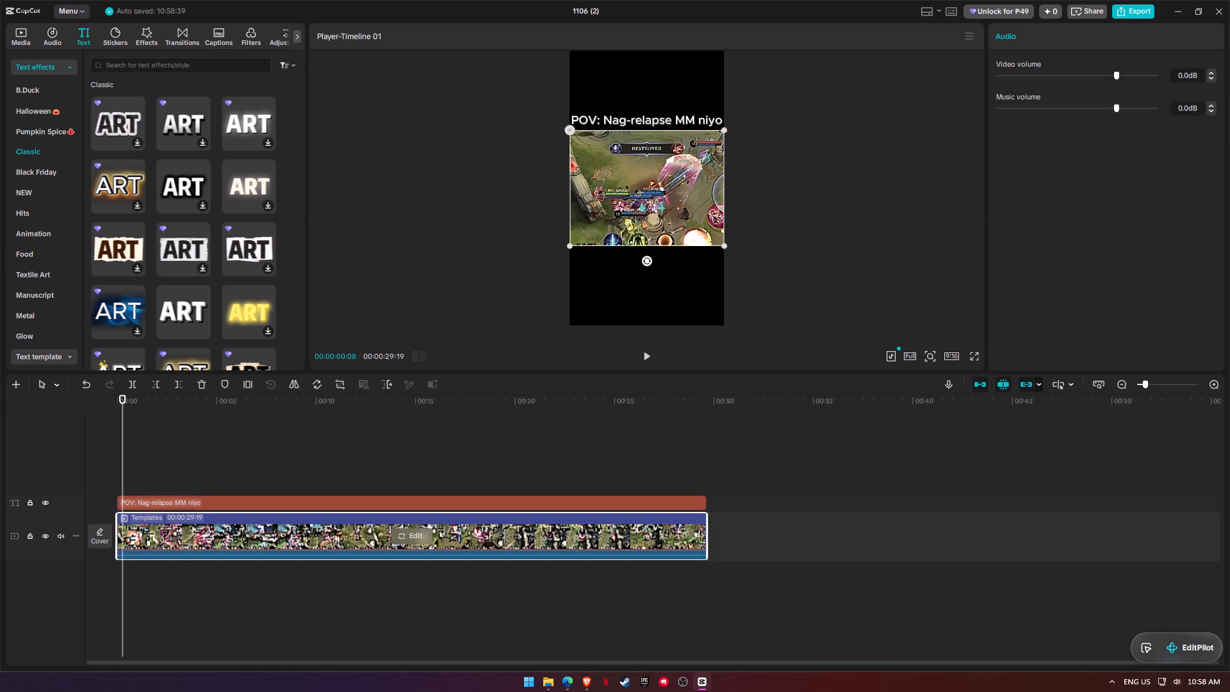
{"action": "left_click", "coordinate": [402, 534]}
{"action": "left_click", "coordinate": [416, 472]}
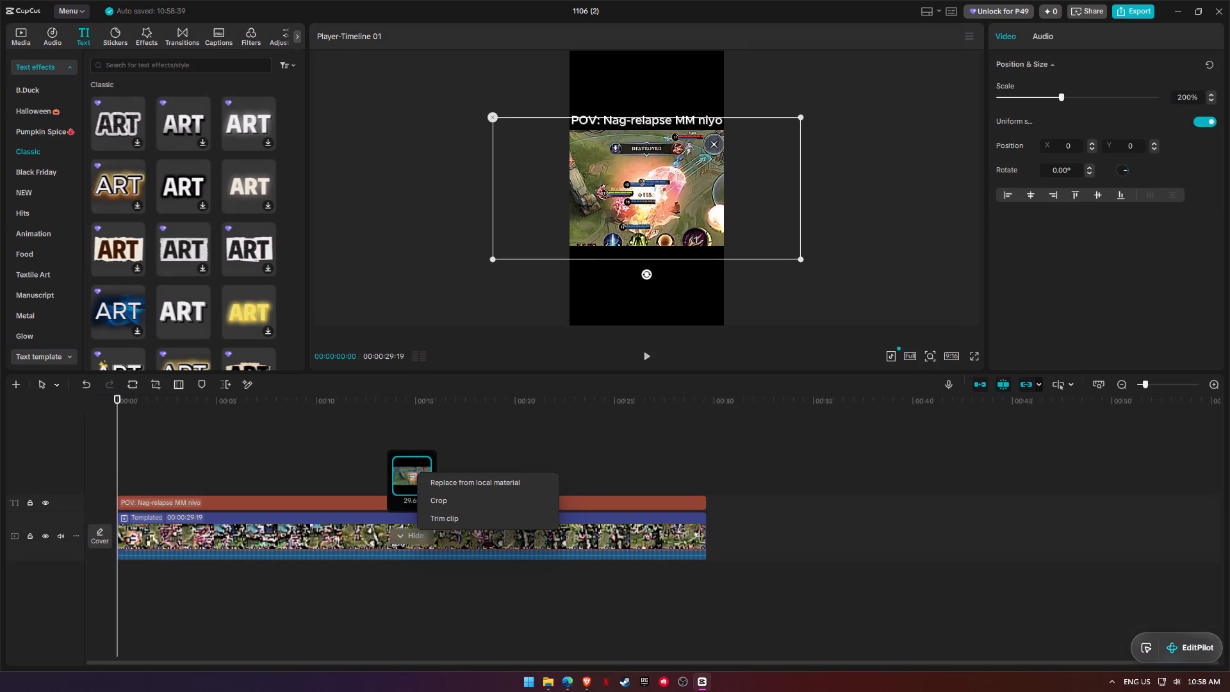
{"action": "left_click", "coordinate": [458, 520]}
{"action": "left_click_drag", "start_coordinate": [580, 424], "coordinate": [580, 422]}
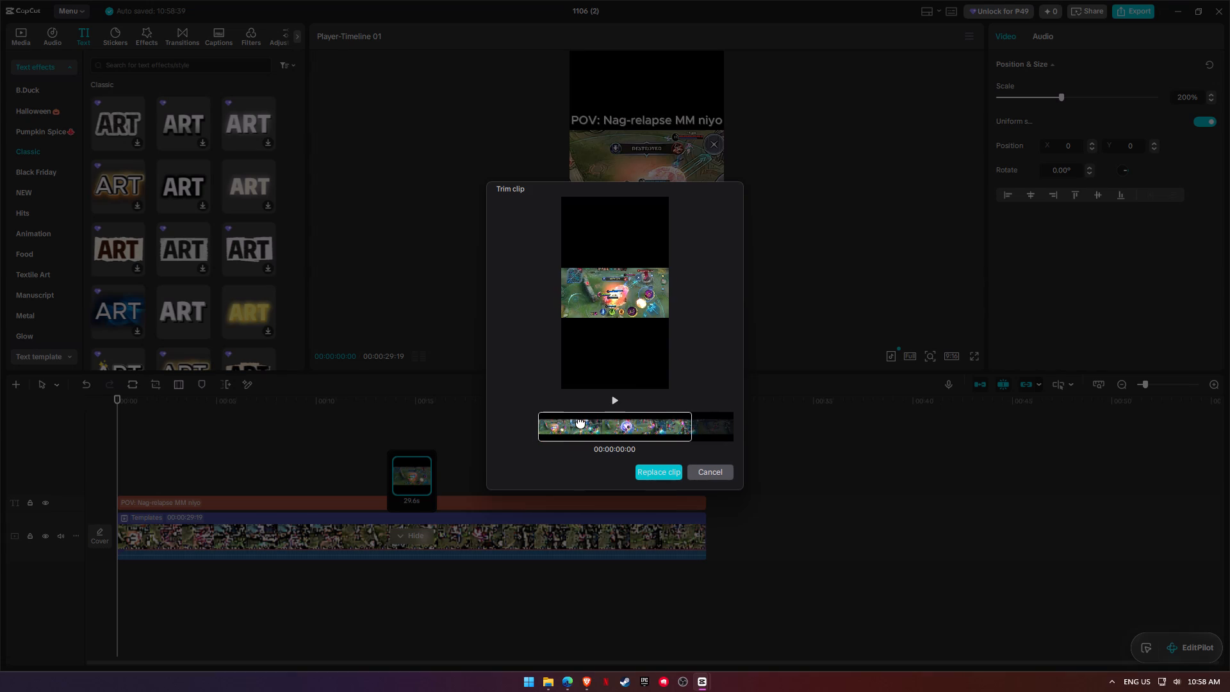
{"action": "left_click_drag", "start_coordinate": [580, 422], "coordinate": [578, 422]}
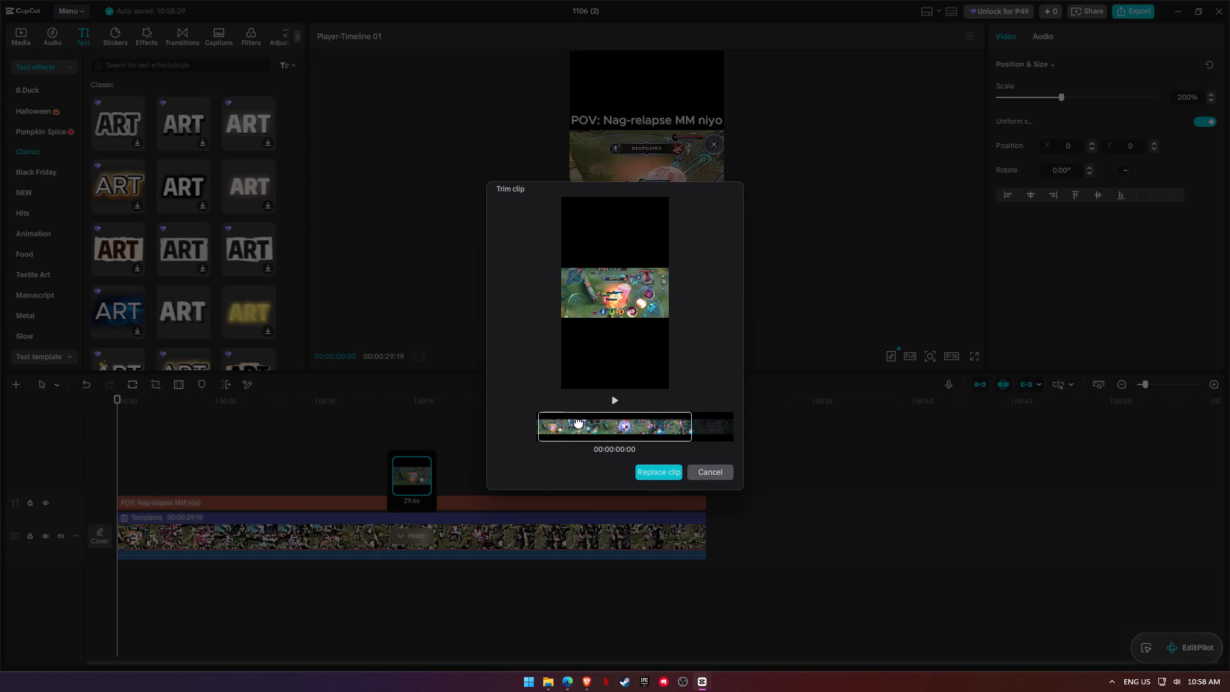
{"action": "left_click_drag", "start_coordinate": [578, 422], "coordinate": [577, 418]}
{"action": "left_click", "coordinate": [650, 477]}
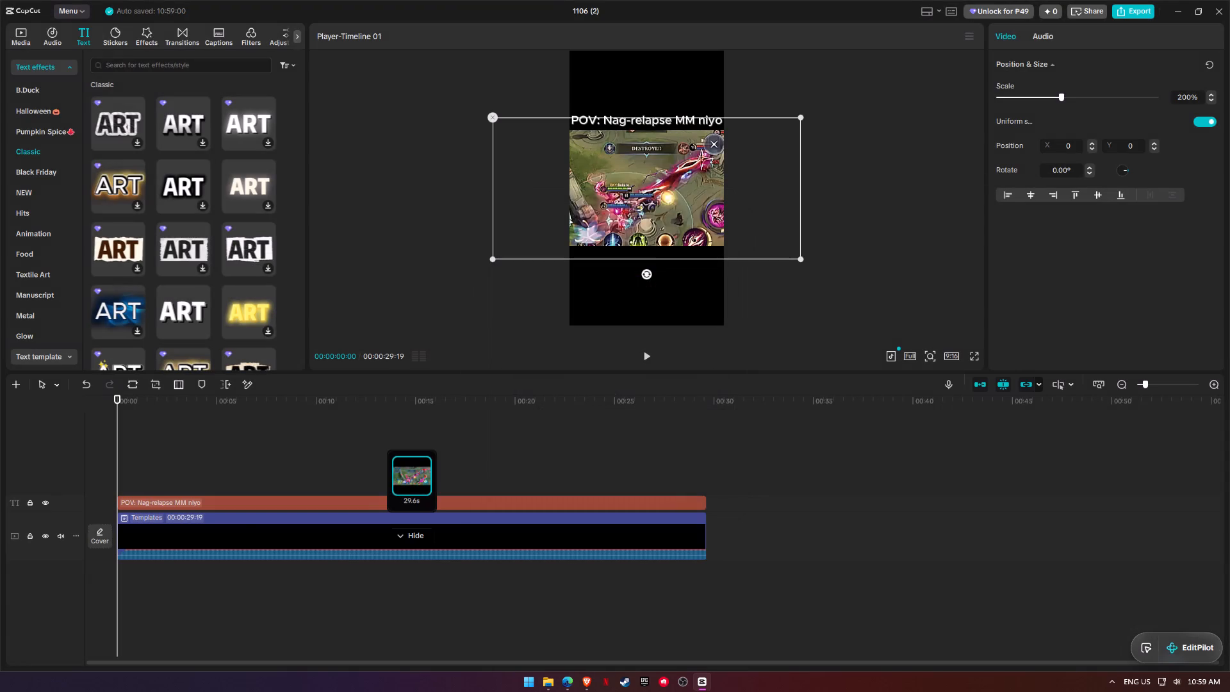
Play the edit from the beginning to review the retrimmed footage with its caption.
{"action": "key", "text": "space"}
{"action": "key", "text": "space"}
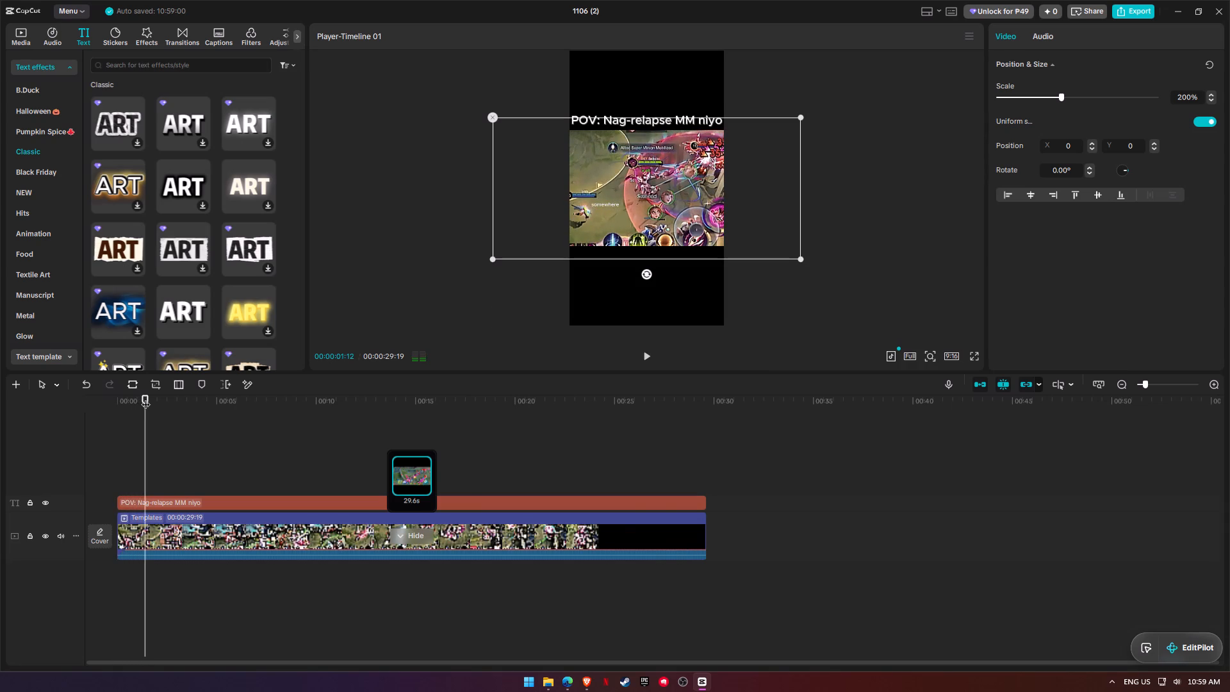
{"action": "left_click_drag", "start_coordinate": [147, 398], "coordinate": [88, 398]}
{"action": "key", "text": "space"}
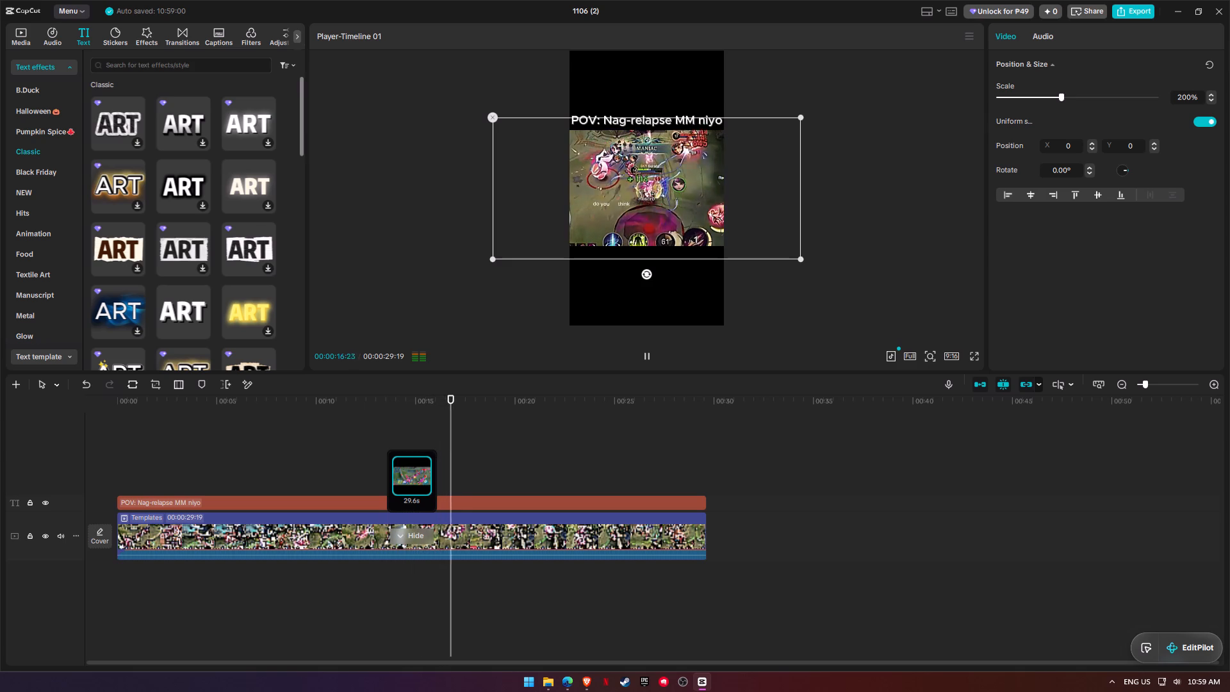
{"action": "left_click", "coordinate": [867, 272]}
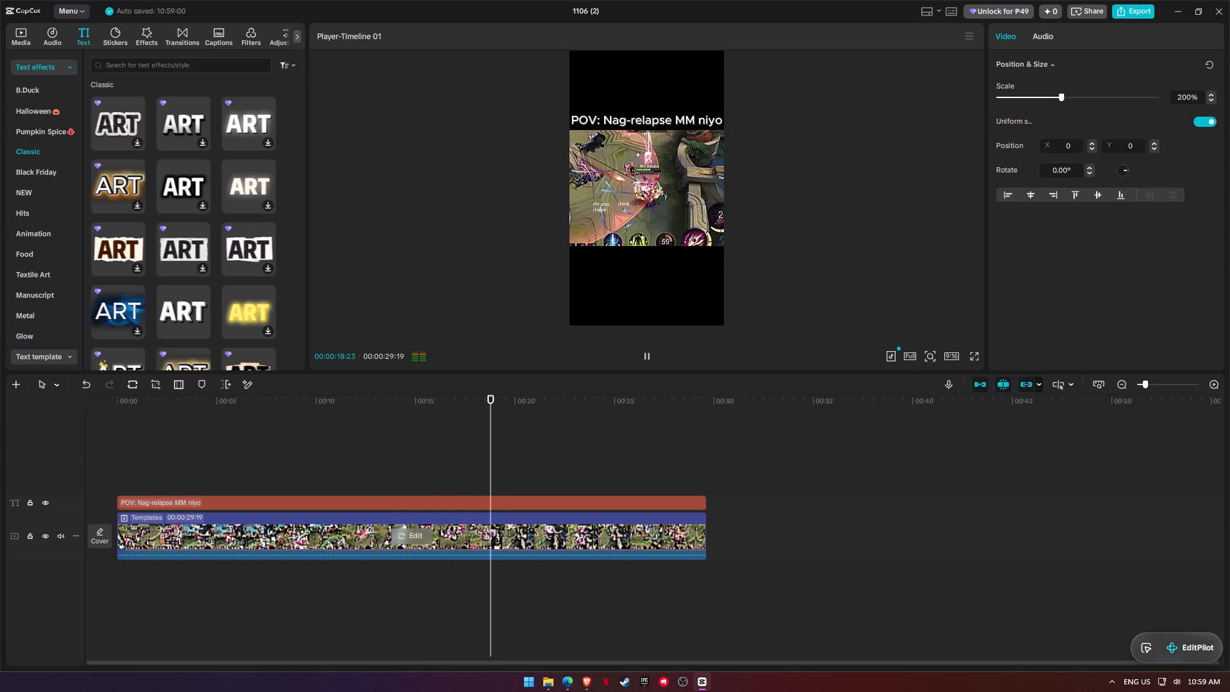
Pause the full-screen preview at the SAVAGE moment and take a screenshot of the caption and gameplay area.
{"action": "left_click", "coordinate": [976, 352]}
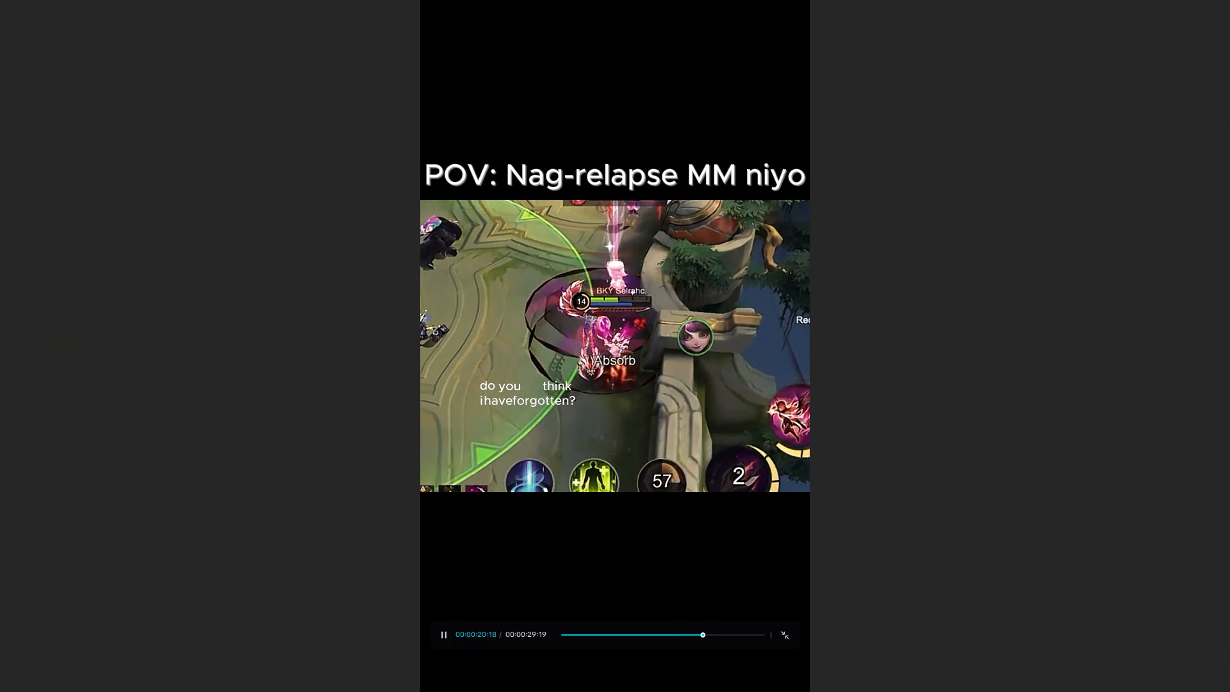
{"action": "key", "text": "space"}
{"action": "key", "text": "space"}
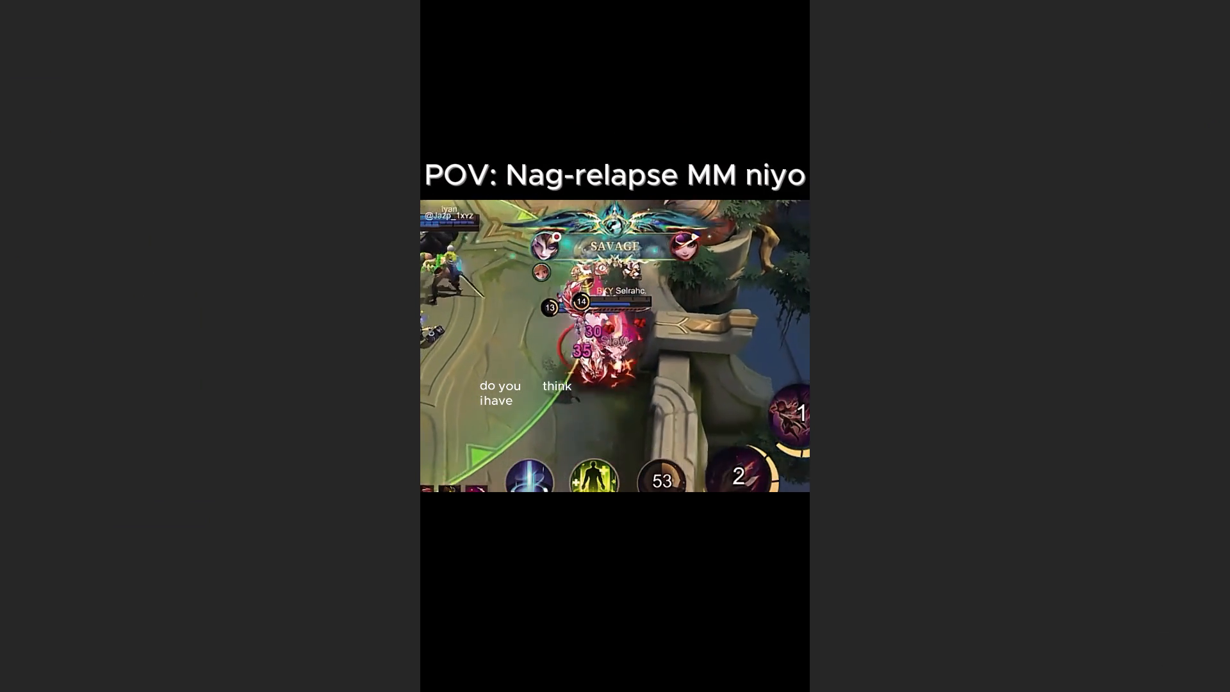
{"action": "key", "text": "space"}
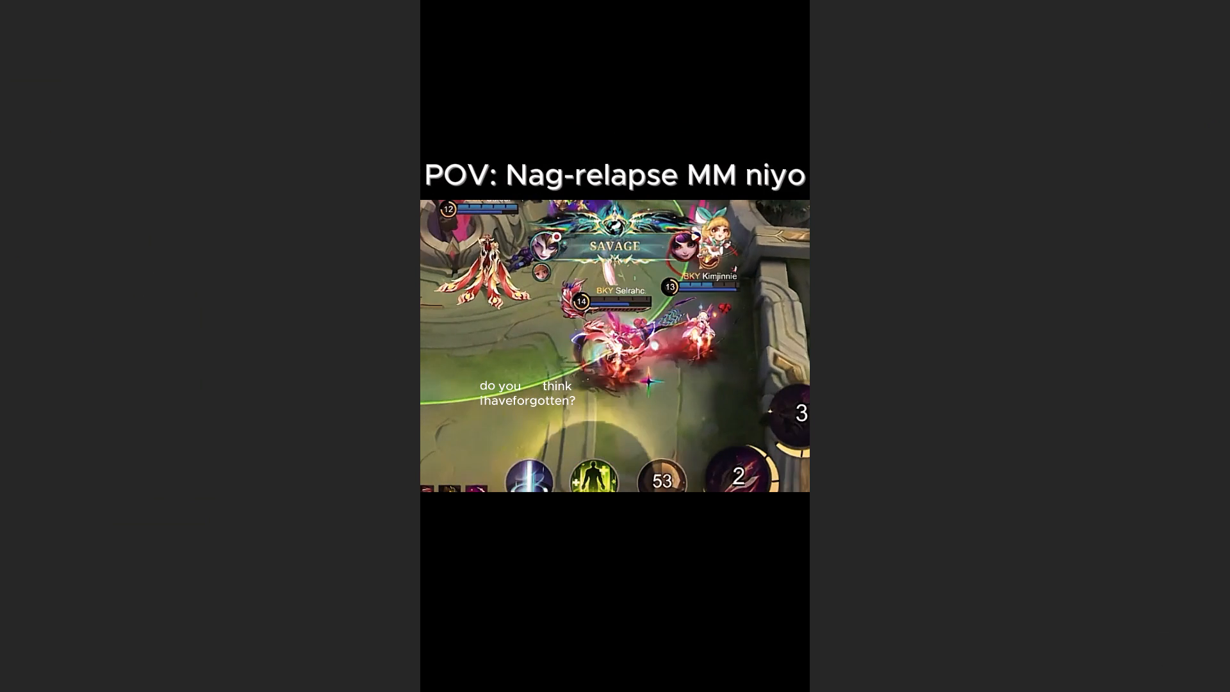
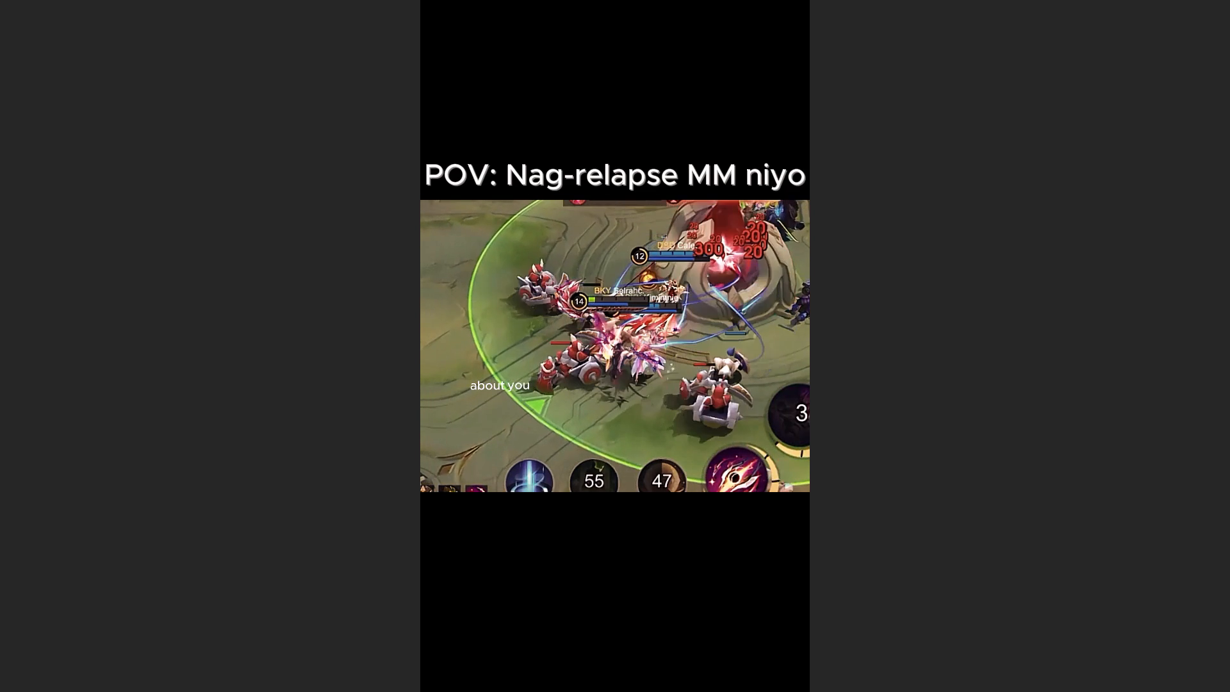
{"action": "key", "text": "Escape"}
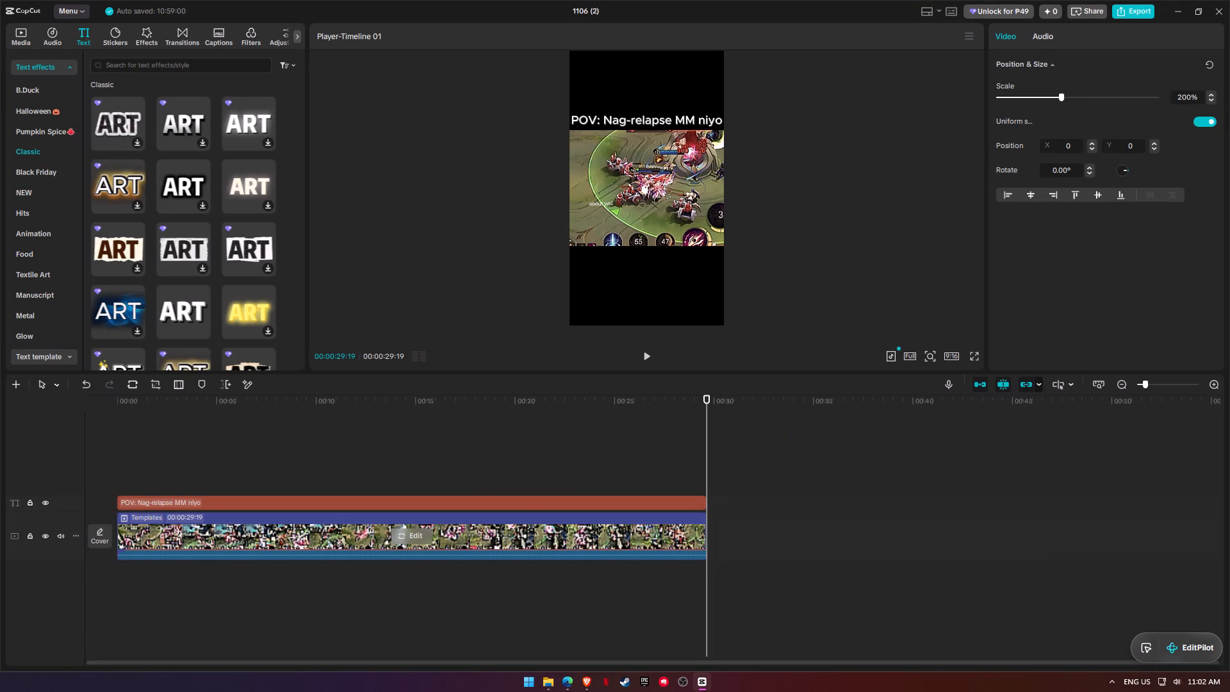
Find the Fade Out video effect by searching "fade out" and fit it over about the last 0.8 seconds of the edit.
{"action": "left_click", "coordinate": [146, 33]}
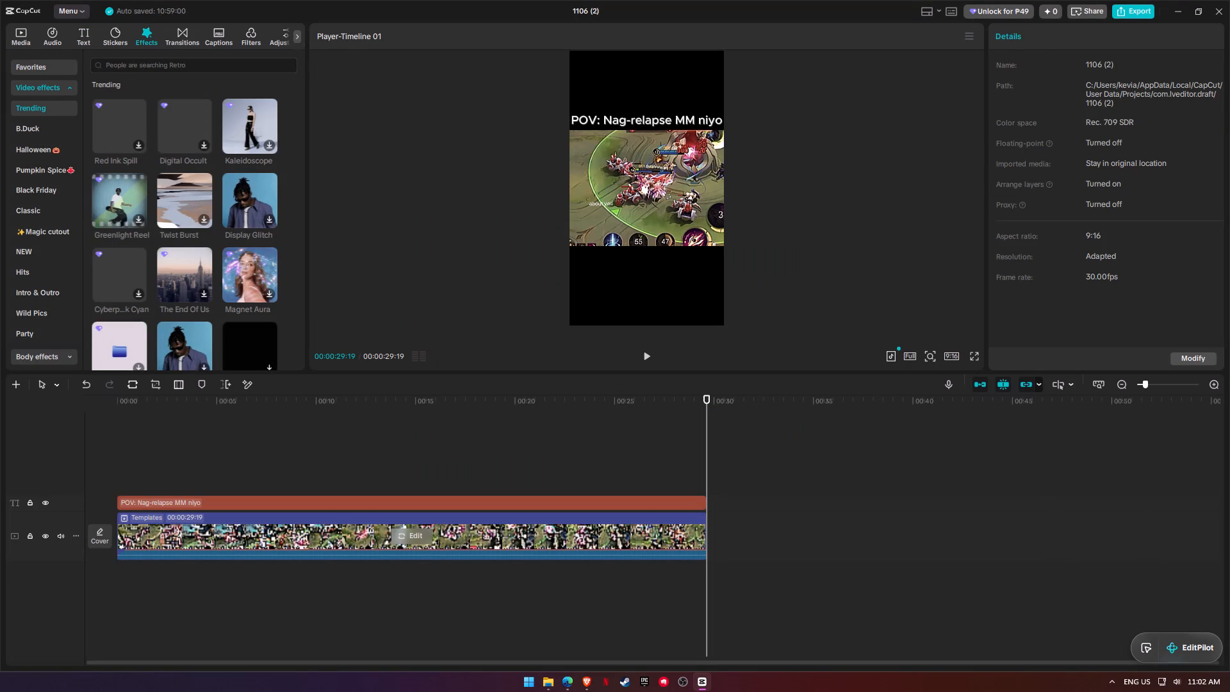
{"action": "left_click", "coordinate": [167, 62]}
{"action": "type", "text": "fade"}
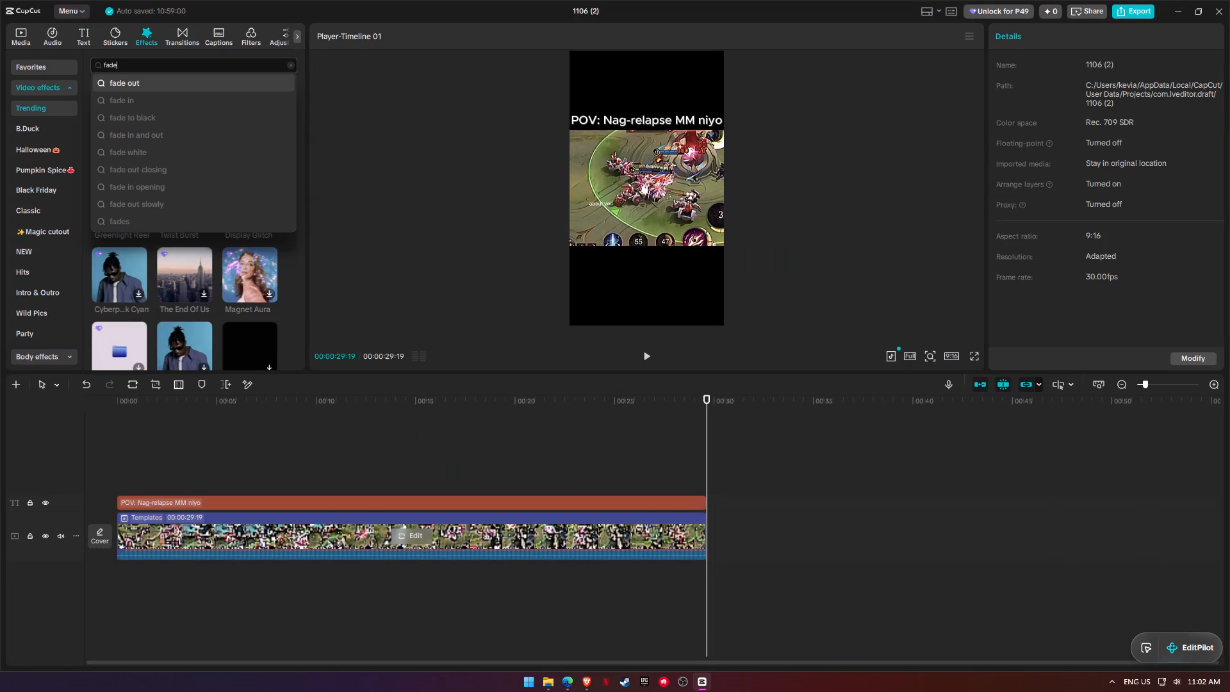
{"action": "left_click", "coordinate": [160, 90]}
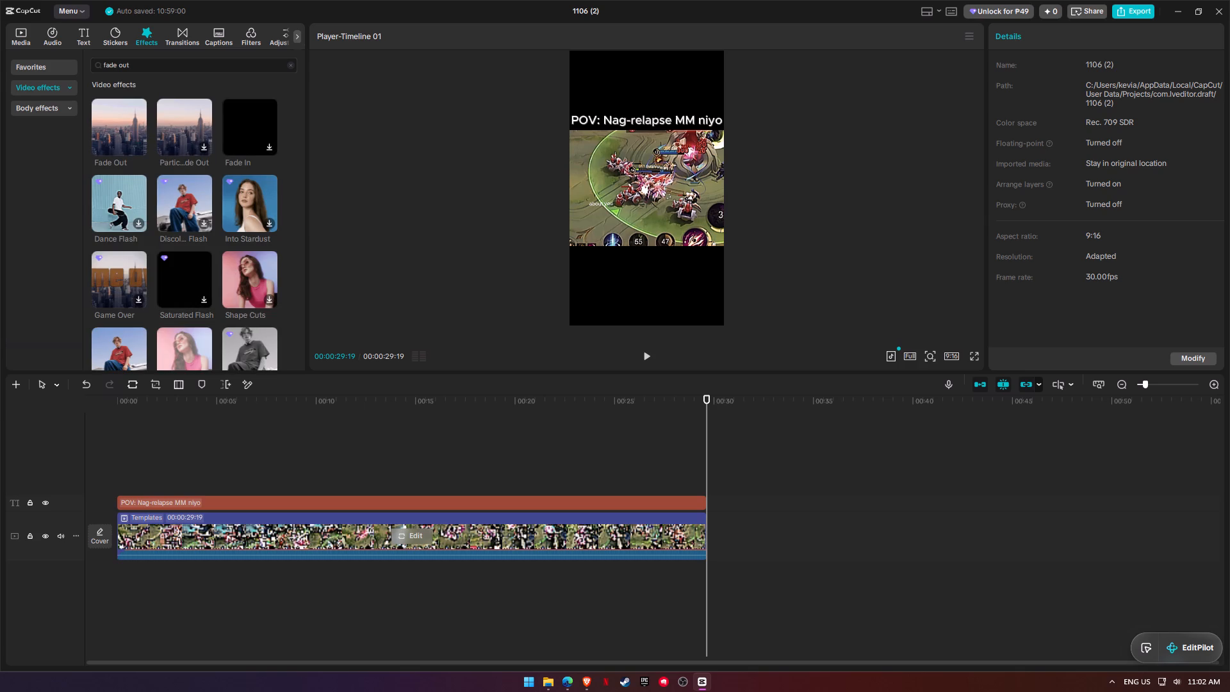
{"action": "left_click", "coordinate": [140, 149]}
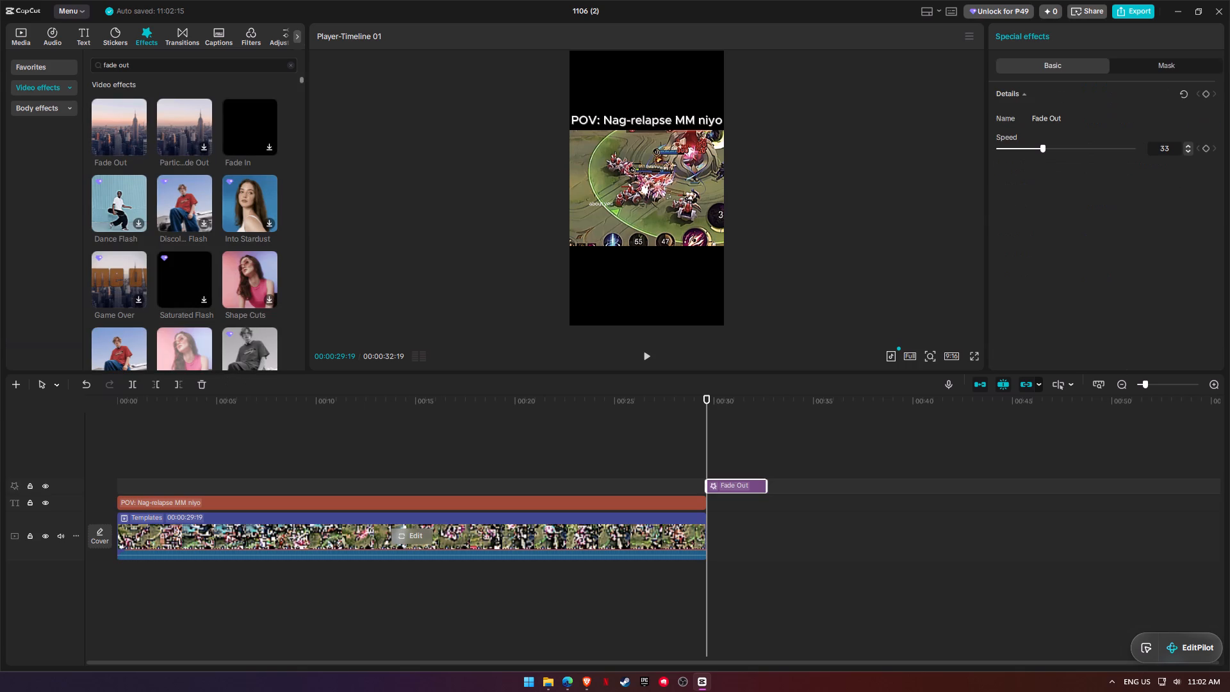
{"action": "left_click_drag", "start_coordinate": [730, 487], "coordinate": [721, 486]}
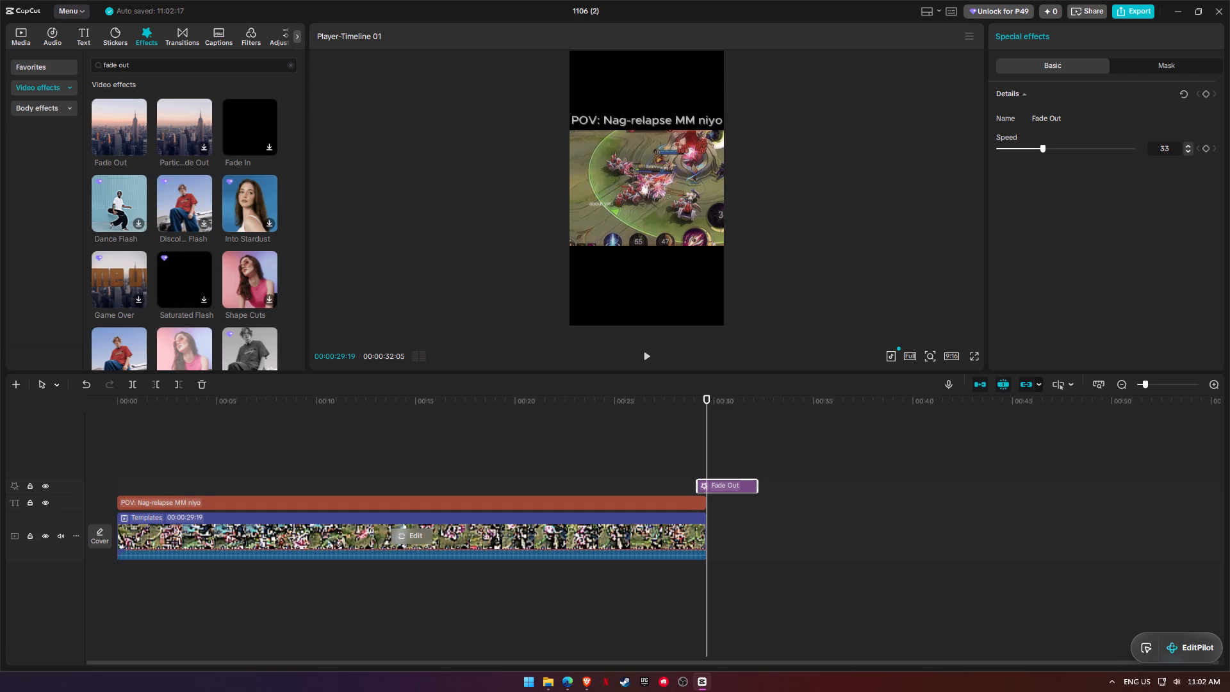
{"action": "left_click_drag", "start_coordinate": [758, 484], "coordinate": [707, 482]}
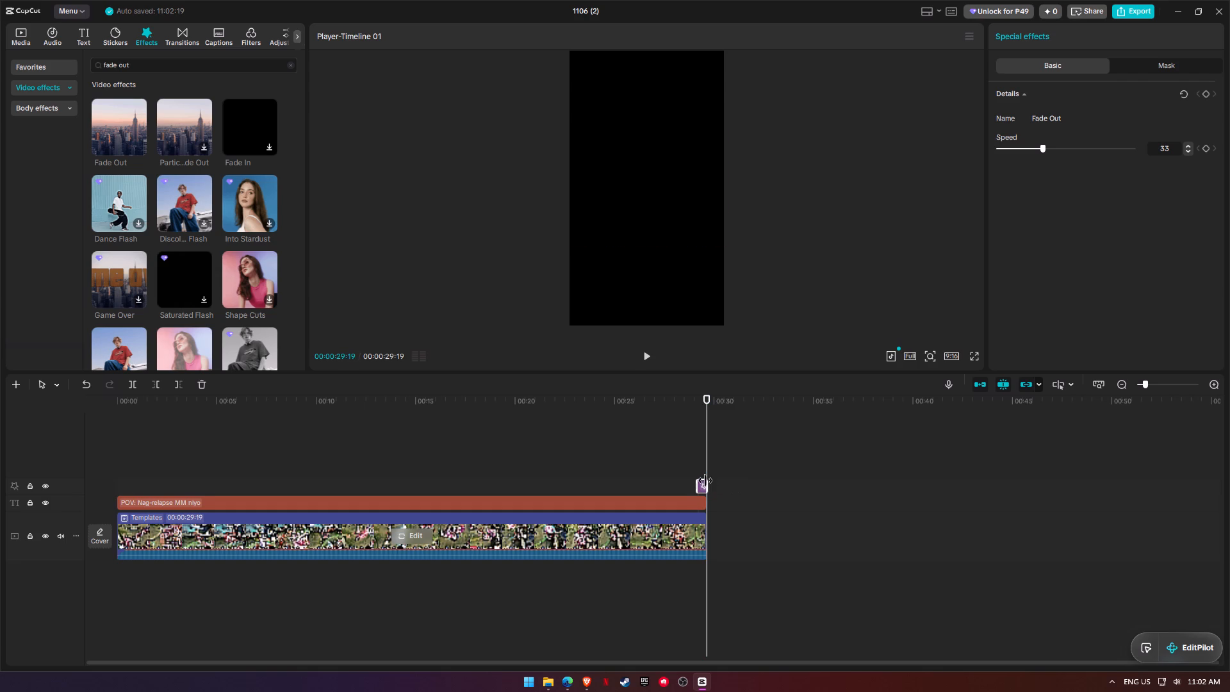
{"action": "left_click", "coordinate": [701, 481]}
Play the last few seconds of the edit to check the fade-out.
{"action": "left_click", "coordinate": [633, 401]}
{"action": "key", "text": "space"}
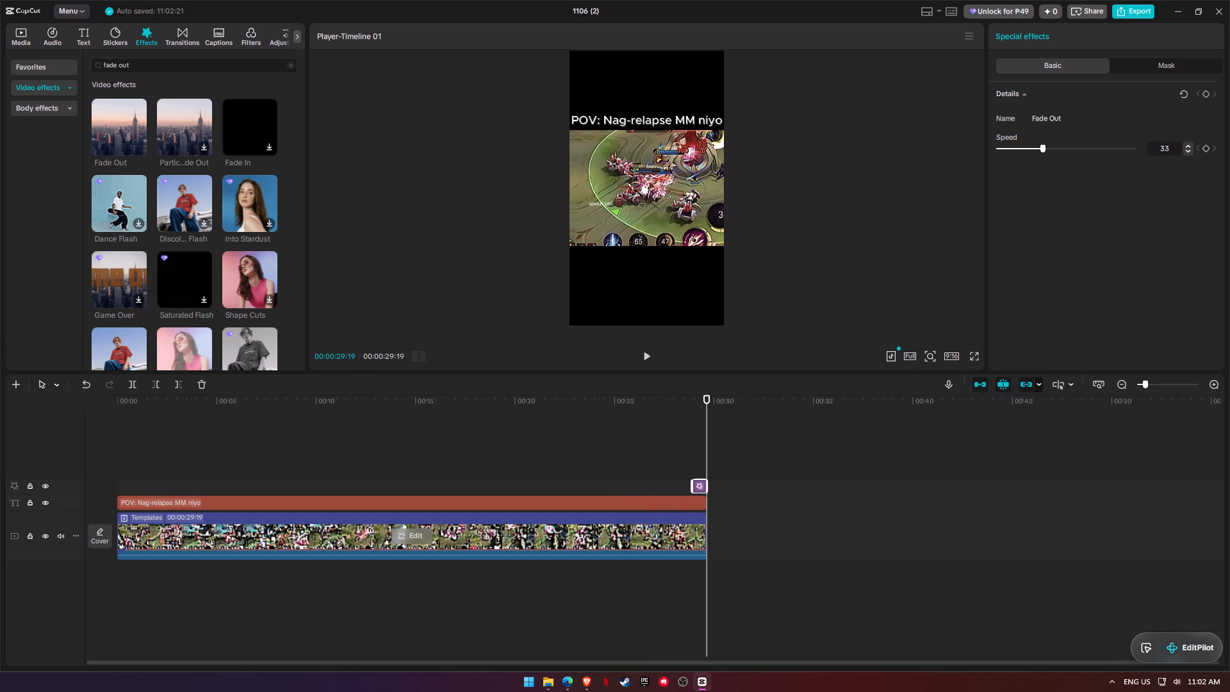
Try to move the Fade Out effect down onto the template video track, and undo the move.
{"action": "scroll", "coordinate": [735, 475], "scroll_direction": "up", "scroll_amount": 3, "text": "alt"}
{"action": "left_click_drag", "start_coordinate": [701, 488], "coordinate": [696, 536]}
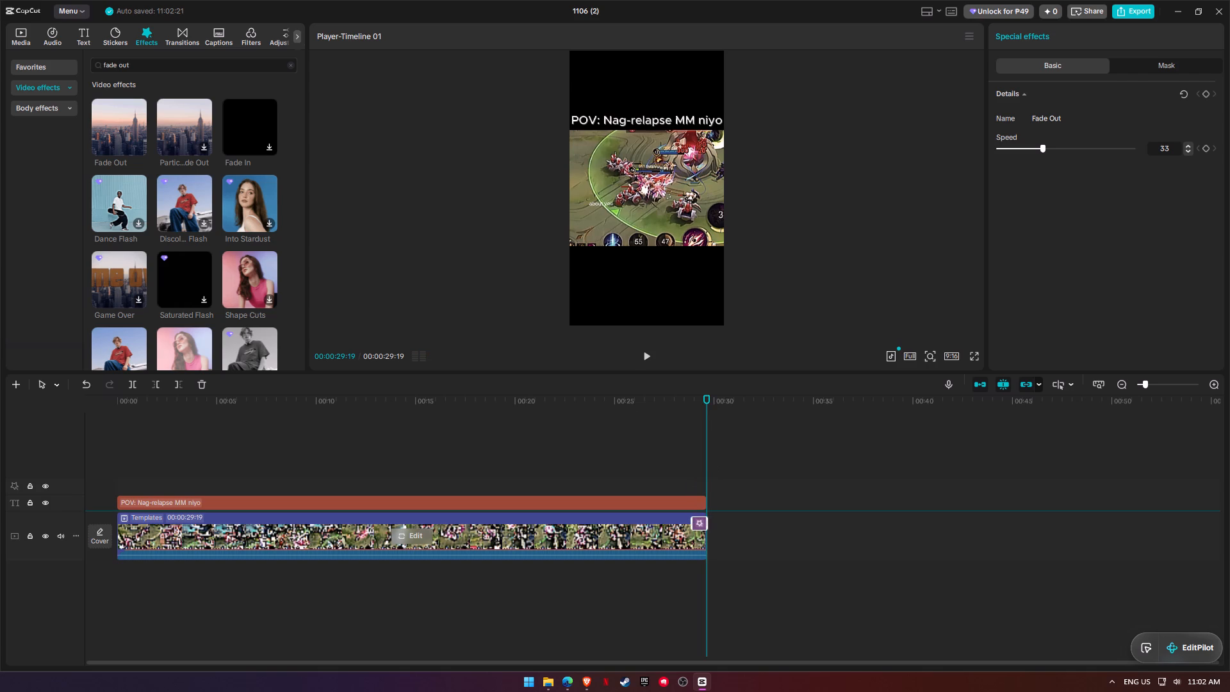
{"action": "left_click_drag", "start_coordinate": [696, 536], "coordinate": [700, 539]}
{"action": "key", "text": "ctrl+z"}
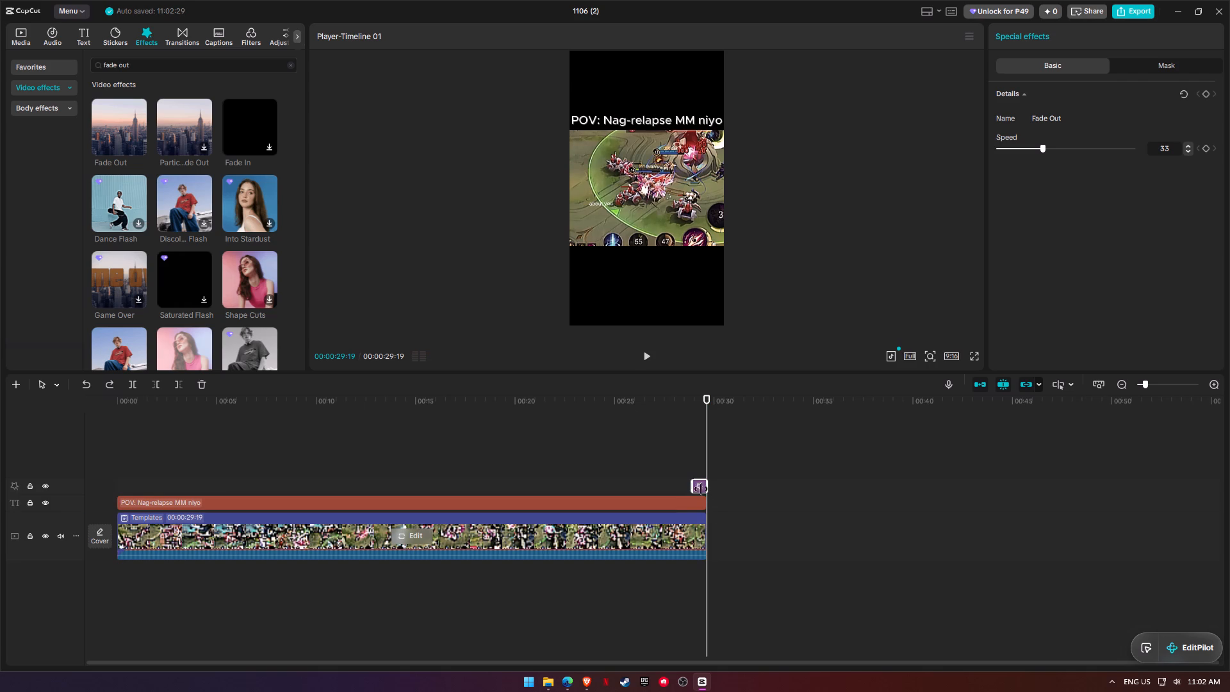
Examine the Fade Out effect at the end of the timeline up close and replay the ending.
{"action": "scroll", "coordinate": [710, 487], "scroll_direction": "up", "scroll_amount": 5, "text": "alt"}
{"action": "scroll", "coordinate": [776, 515], "scroll_direction": "up", "scroll_amount": 3, "text": "ctrl"}
{"action": "scroll", "coordinate": [928, 515], "scroll_direction": "up", "scroll_amount": 2, "text": "ctrl"}
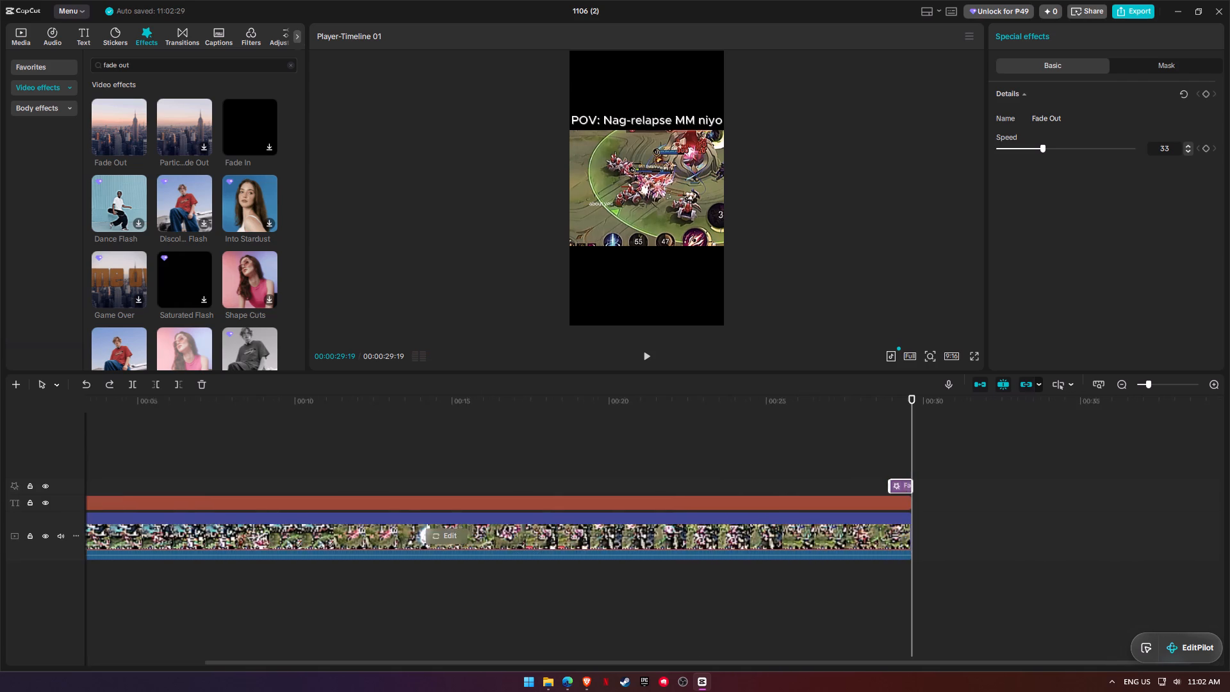
{"action": "scroll", "coordinate": [931, 515], "scroll_direction": "up", "scroll_amount": 7, "text": "ctrl"}
{"action": "left_click", "coordinate": [890, 482]}
{"action": "left_click", "coordinate": [901, 486]}
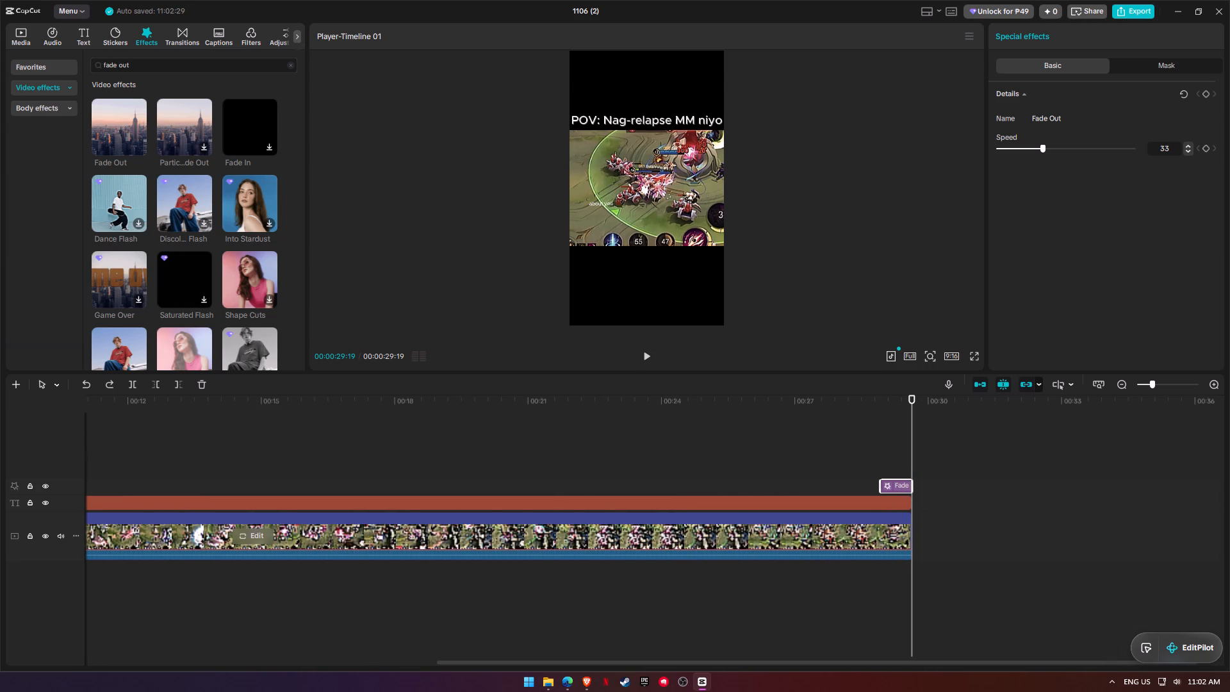
{"action": "left_click", "coordinate": [855, 411]}
{"action": "key", "text": "space"}
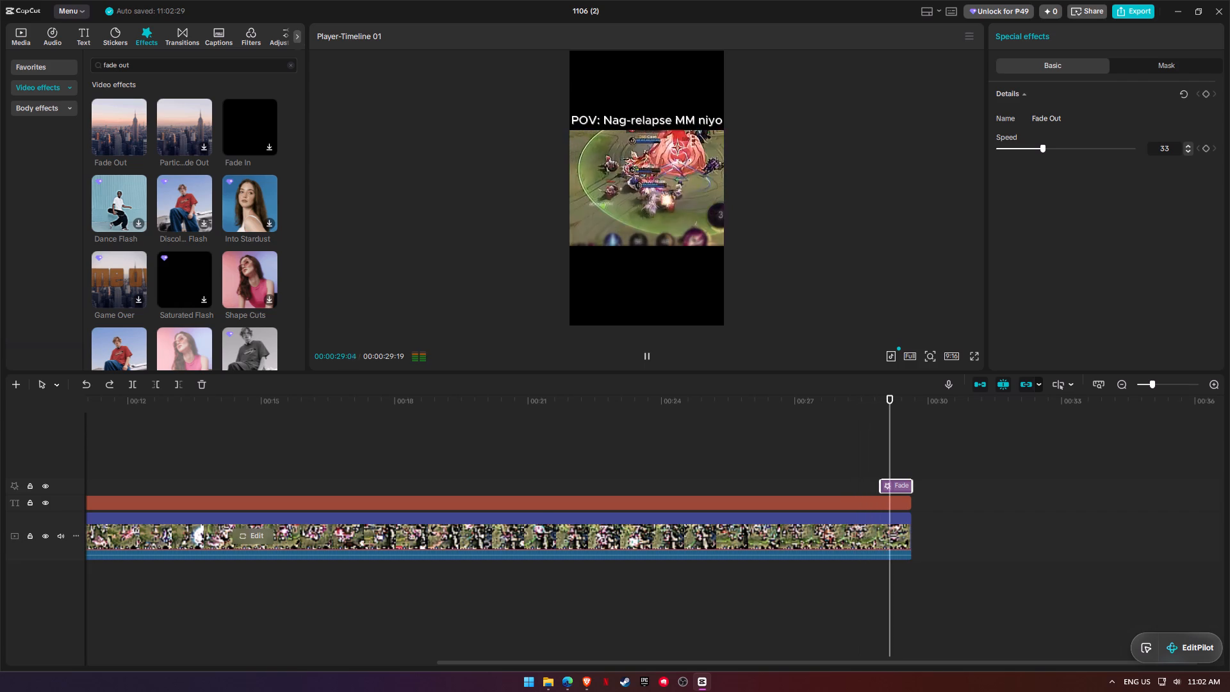
{"action": "key", "text": "space"}
{"action": "key", "text": "space"}
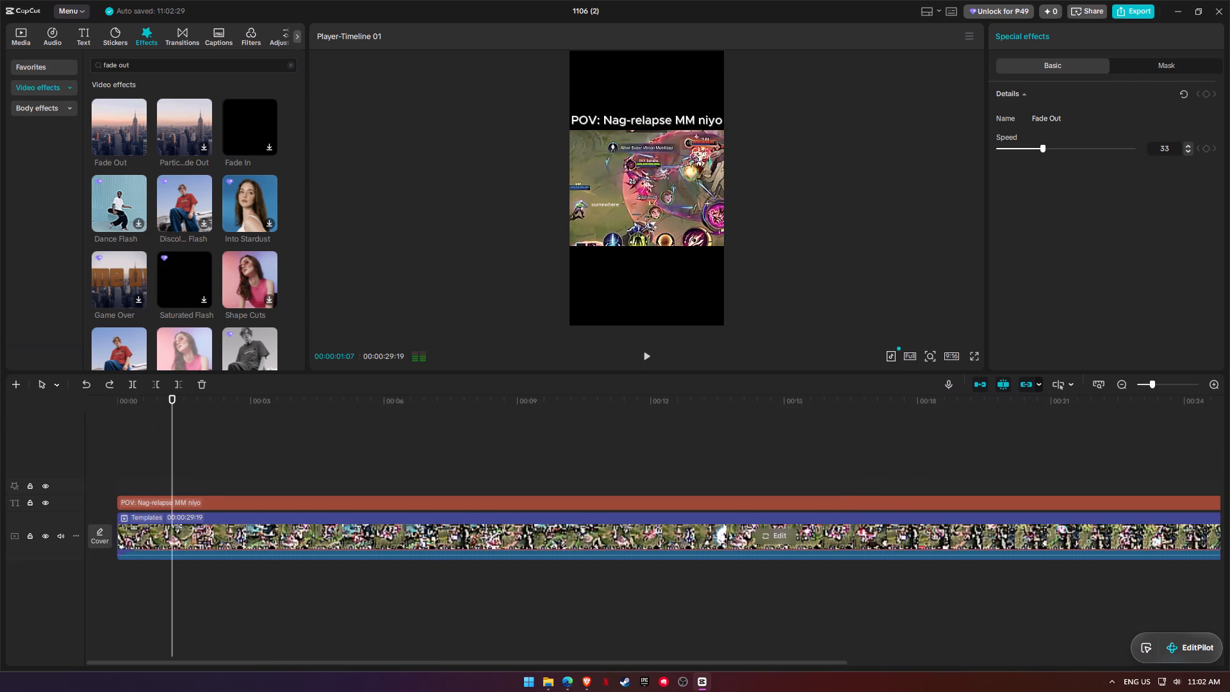
Add the Fade In video effect at the very start of the timeline and play the opening.
{"action": "scroll", "coordinate": [663, 492], "scroll_direction": "down", "scroll_amount": 2, "text": "ctrl"}
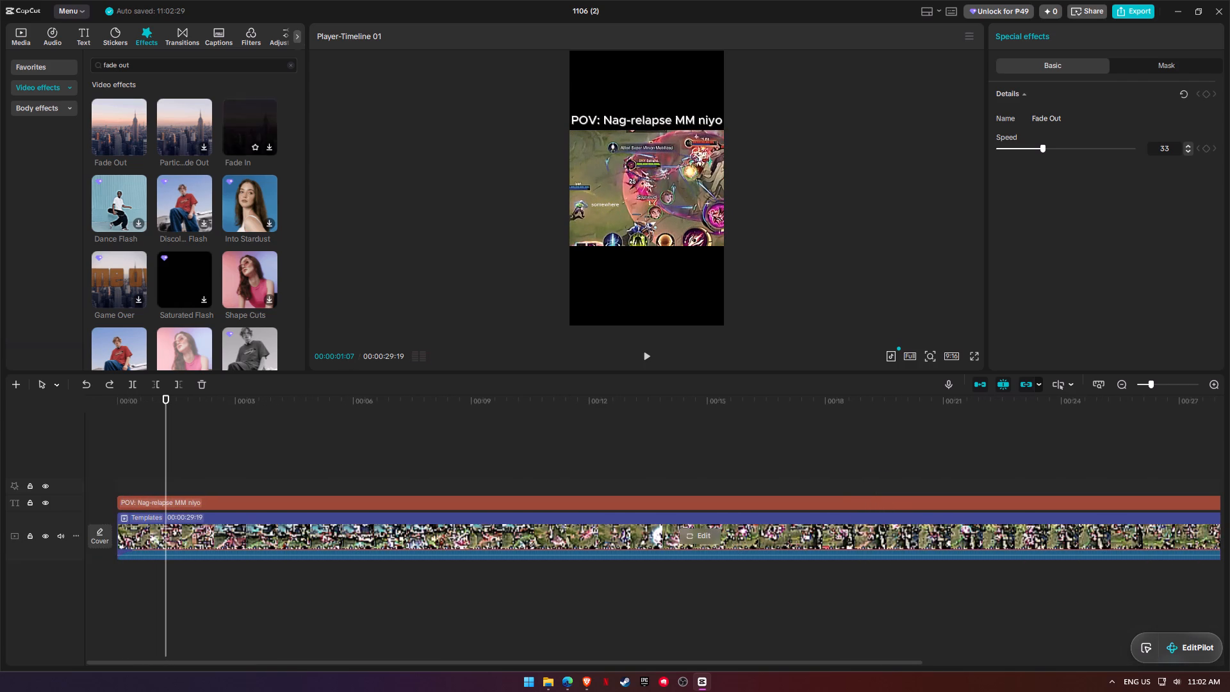
{"action": "left_click", "coordinate": [271, 150]}
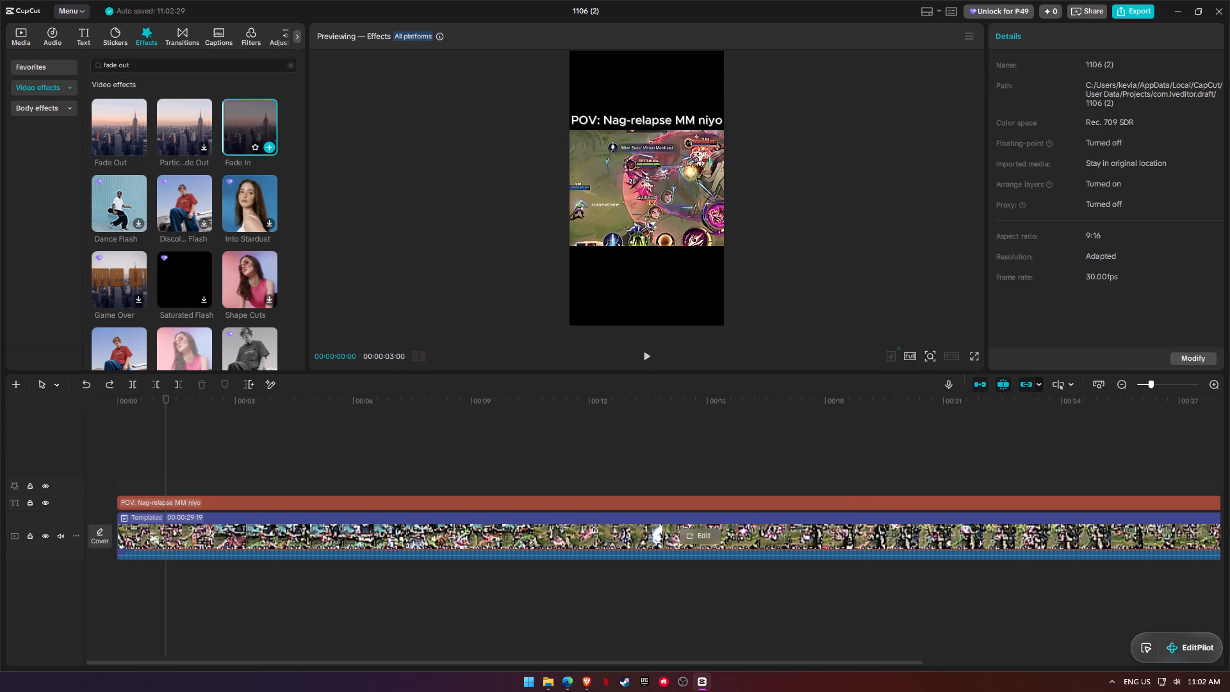
{"action": "left_click", "coordinate": [271, 150]}
{"action": "left_click_drag", "start_coordinate": [205, 488], "coordinate": [161, 484]}
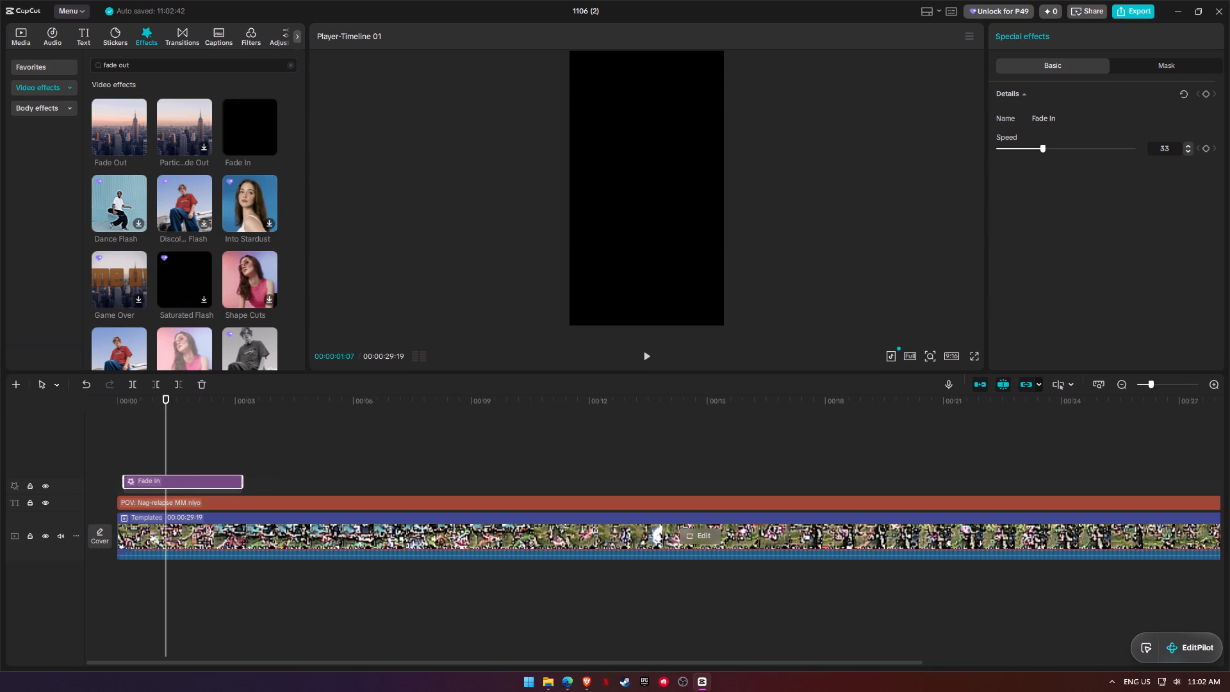
{"action": "left_click_drag", "start_coordinate": [161, 484], "coordinate": [160, 484]}
{"action": "left_click_drag", "start_coordinate": [166, 400], "coordinate": [111, 397]}
{"action": "key", "text": "space"}
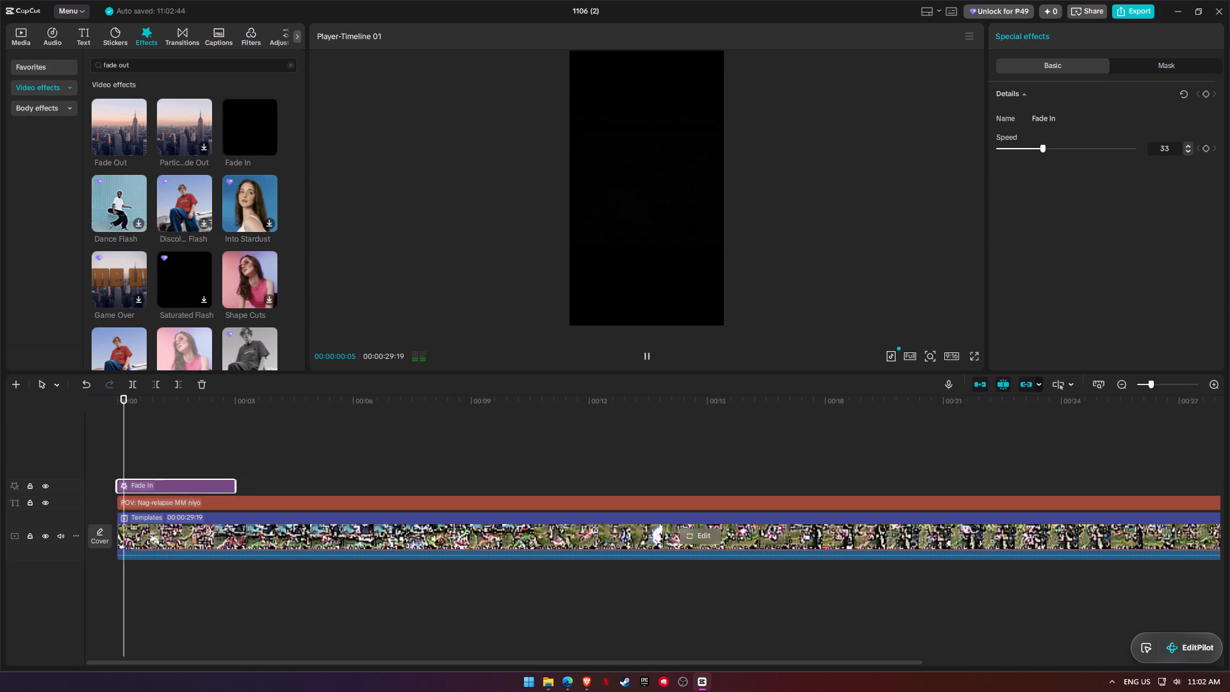
{"action": "key", "text": "space"}
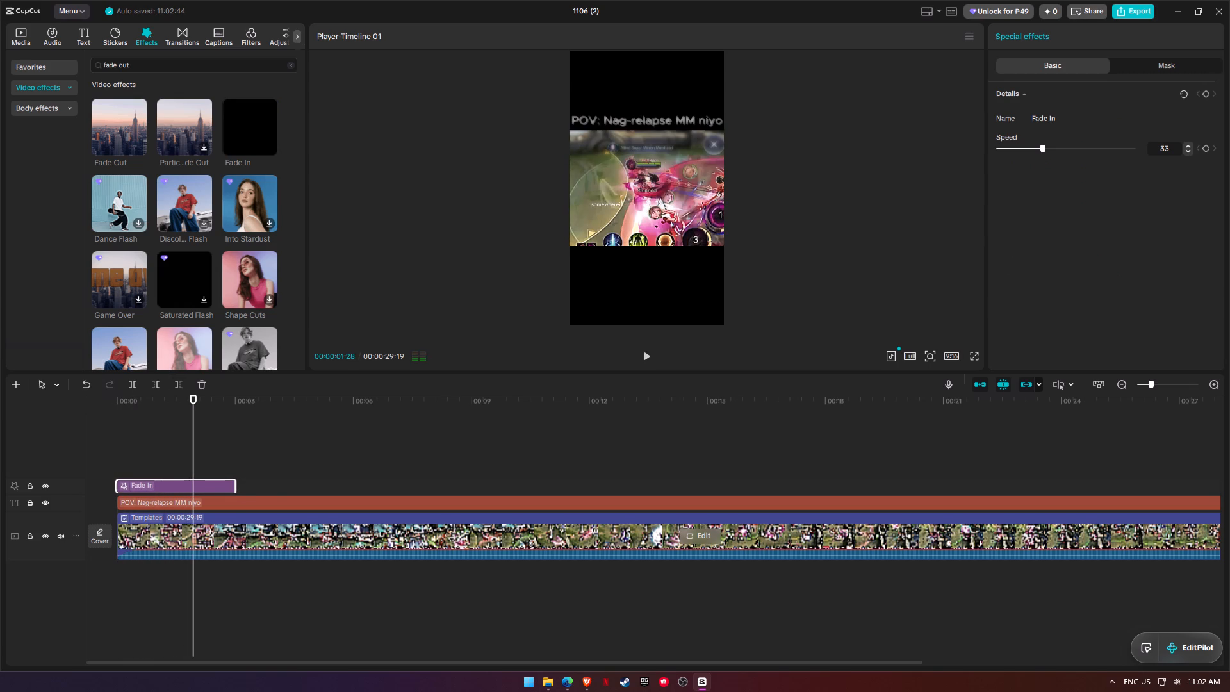
Shorten the Fade In effect to about 1.7 seconds and replay the opening from the start.
{"action": "left_click_drag", "start_coordinate": [236, 484], "coordinate": [182, 479]}
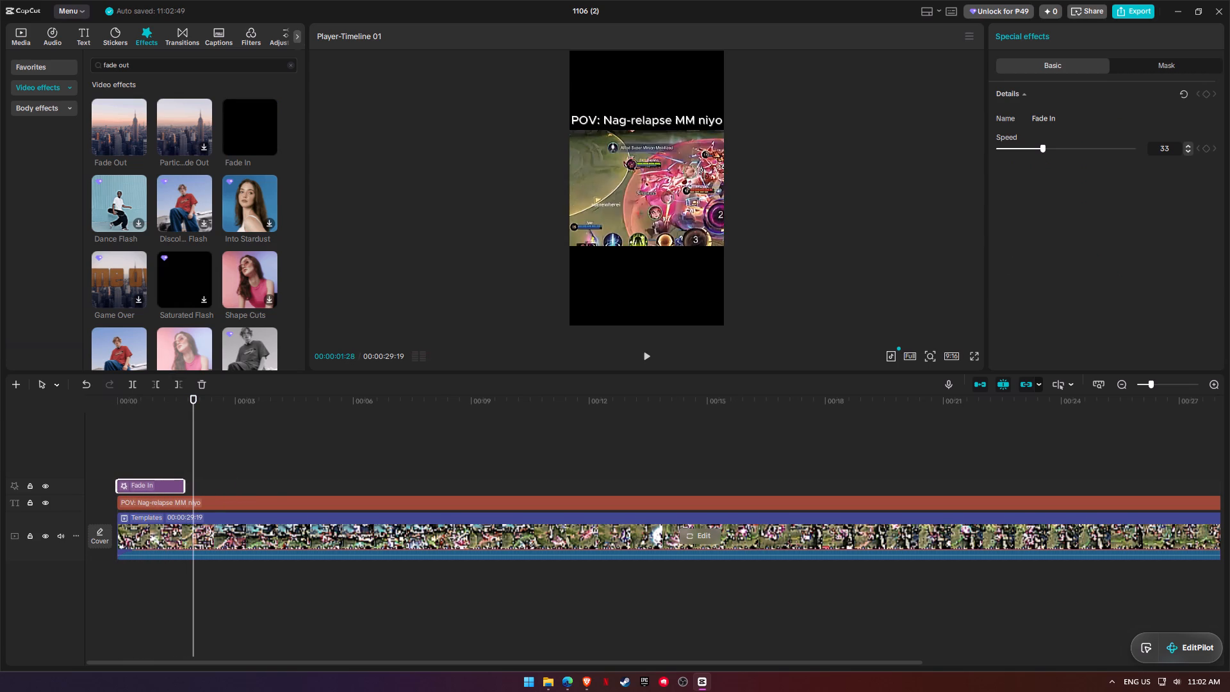
{"action": "left_click_drag", "start_coordinate": [196, 394], "coordinate": [75, 394]}
{"action": "key", "text": "space"}
{"action": "key", "text": "space"}
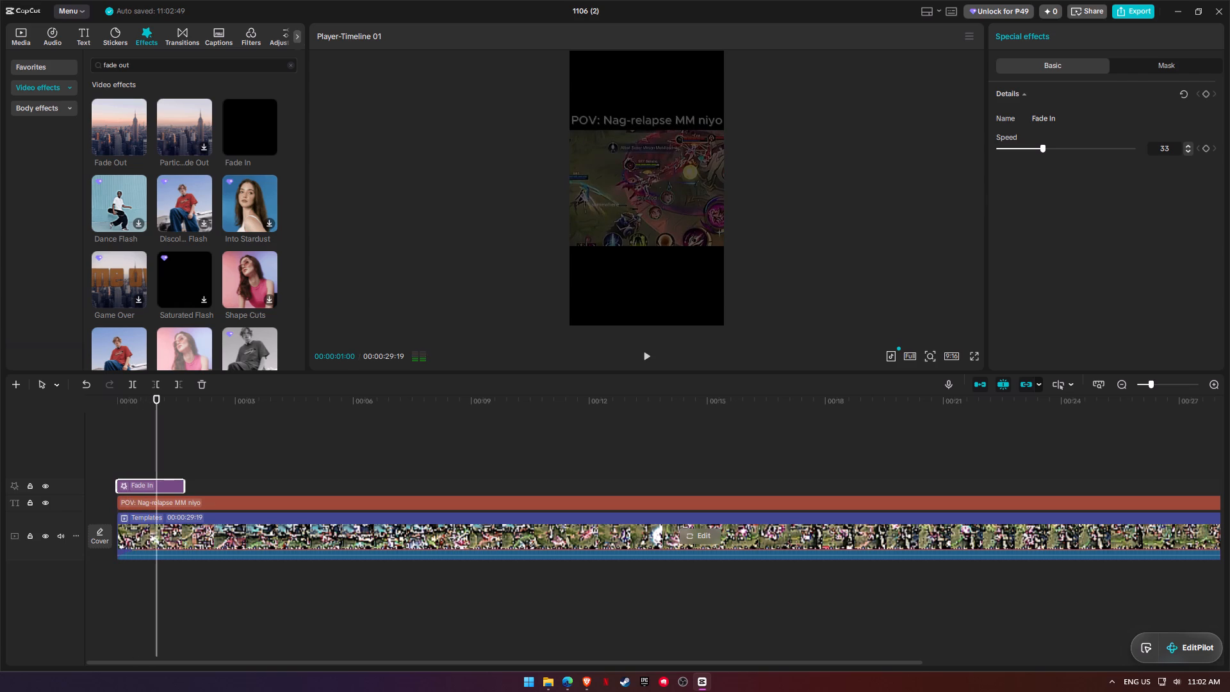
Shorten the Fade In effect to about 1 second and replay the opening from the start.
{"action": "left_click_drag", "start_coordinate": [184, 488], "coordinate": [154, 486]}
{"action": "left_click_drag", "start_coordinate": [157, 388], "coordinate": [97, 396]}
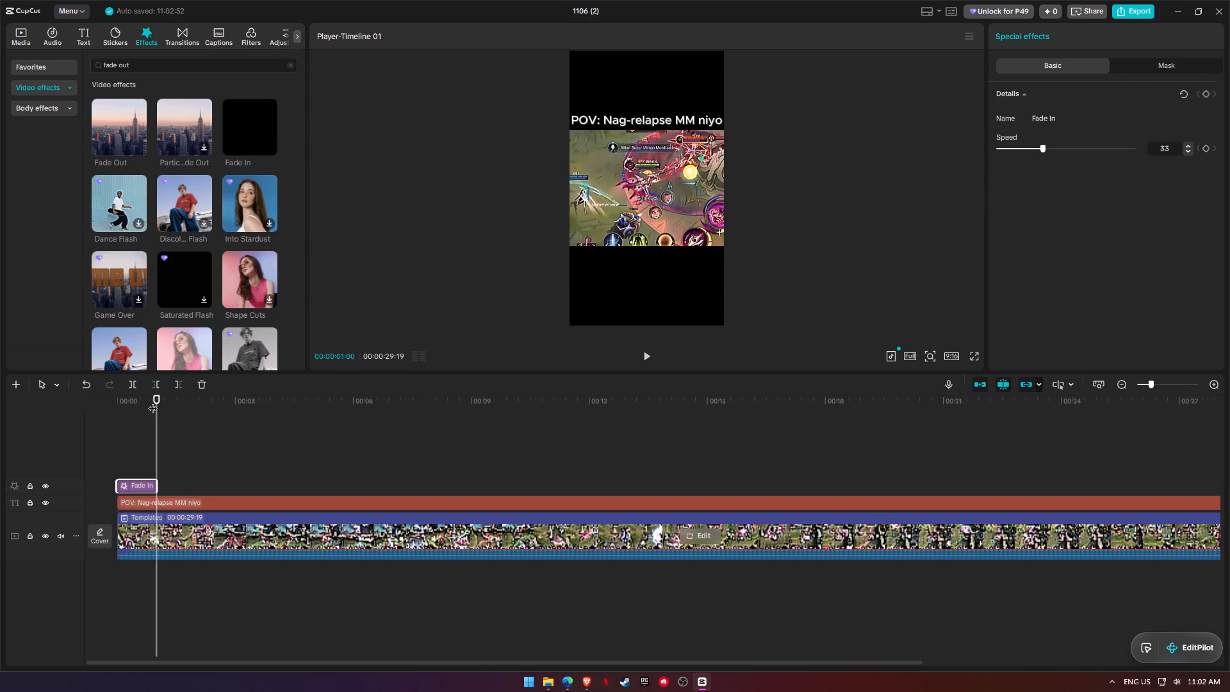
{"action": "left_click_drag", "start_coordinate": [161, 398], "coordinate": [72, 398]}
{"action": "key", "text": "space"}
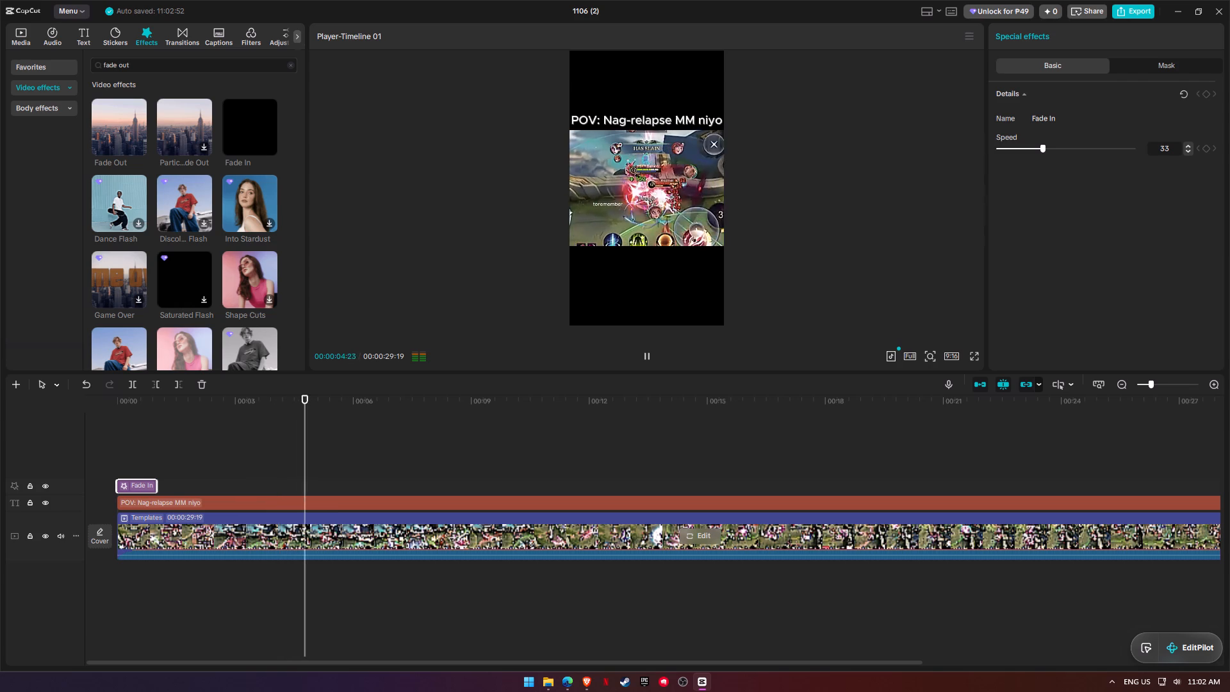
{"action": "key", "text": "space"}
Delete the Fade In effect from the start of the timeline and play the video.
{"action": "left_click", "coordinate": [123, 481]}
{"action": "left_click", "coordinate": [138, 481]}
{"action": "key", "text": "BackSpace"}
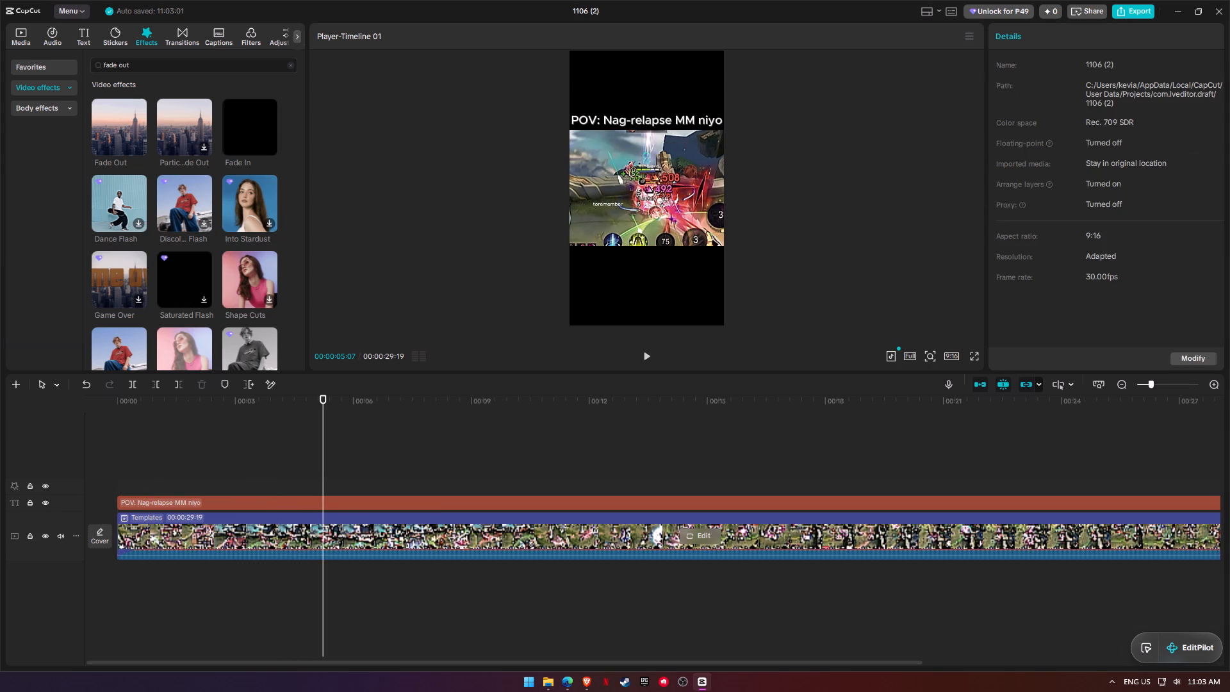
{"action": "left_click", "coordinate": [186, 406]}
{"action": "left_click_drag", "start_coordinate": [184, 404], "coordinate": [91, 409]}
{"action": "key", "text": "space"}
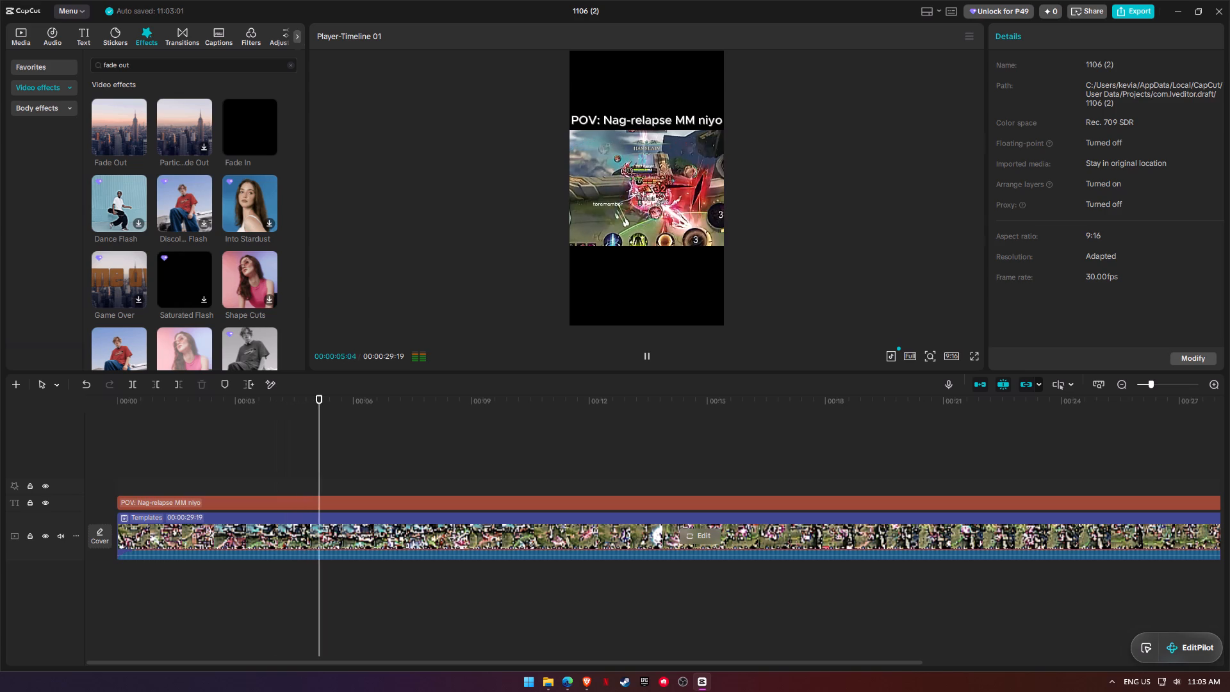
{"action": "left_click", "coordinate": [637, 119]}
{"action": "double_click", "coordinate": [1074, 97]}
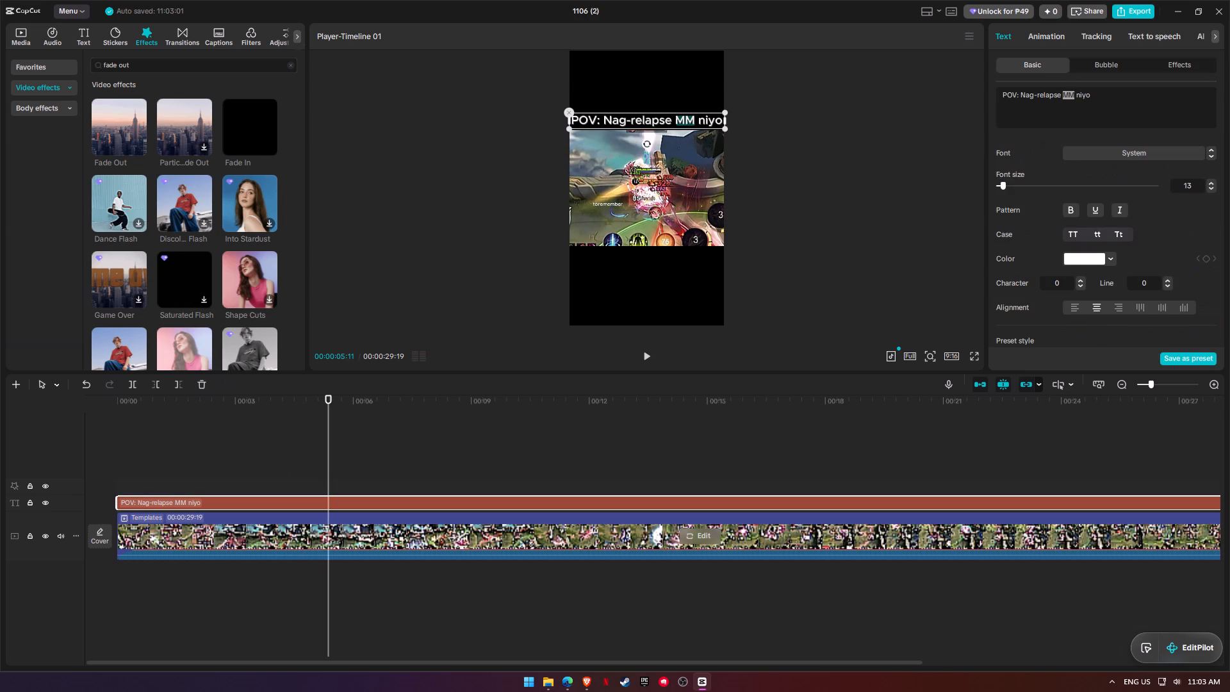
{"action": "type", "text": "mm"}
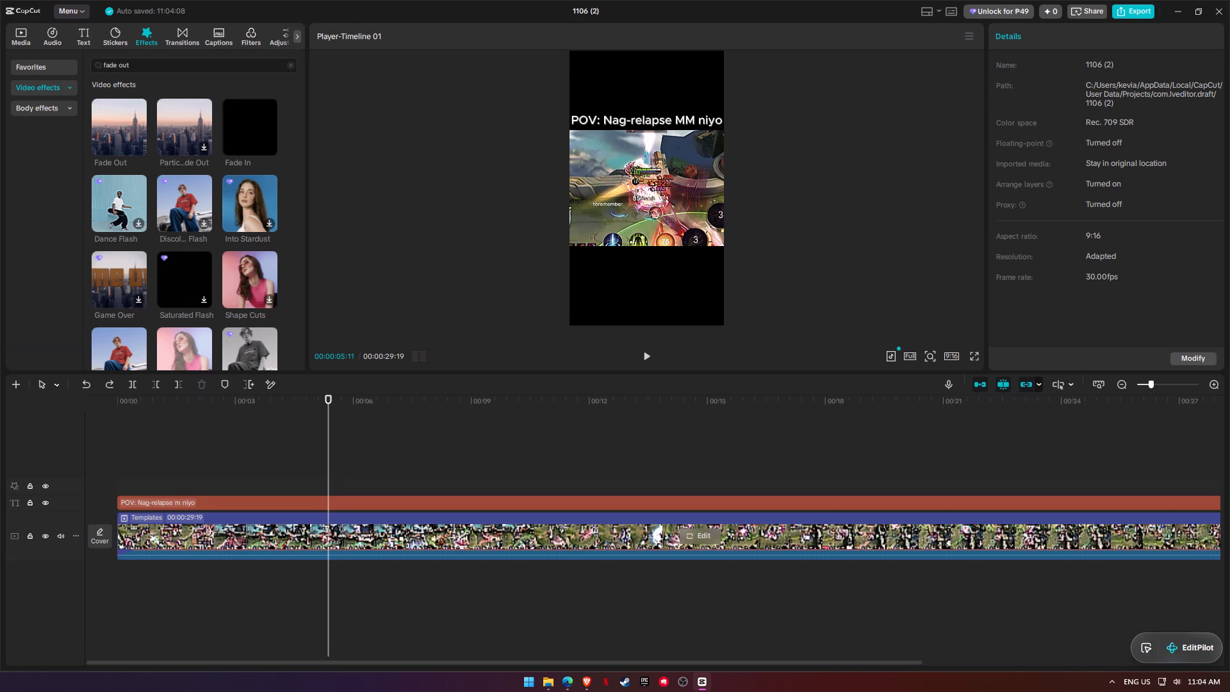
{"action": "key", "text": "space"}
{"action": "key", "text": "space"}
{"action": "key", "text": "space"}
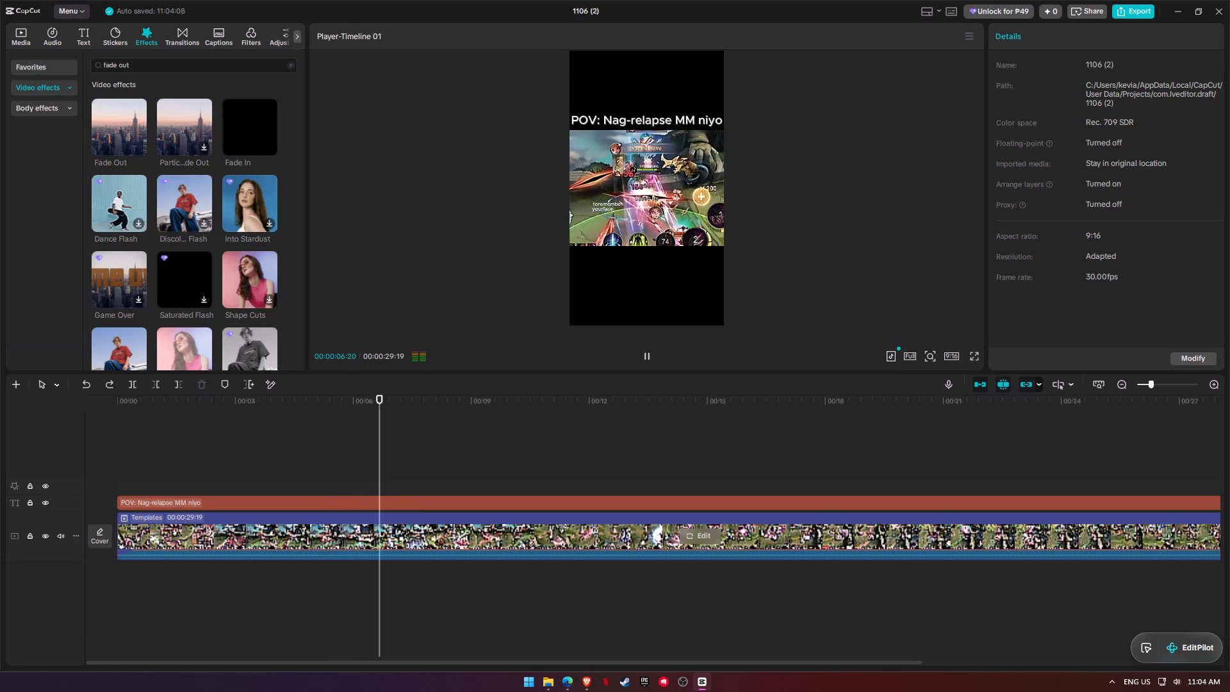
Delete the Fade Out effect at the end of the timeline.
{"action": "scroll", "coordinate": [887, 515], "scroll_direction": "down", "scroll_amount": 5, "text": "alt"}
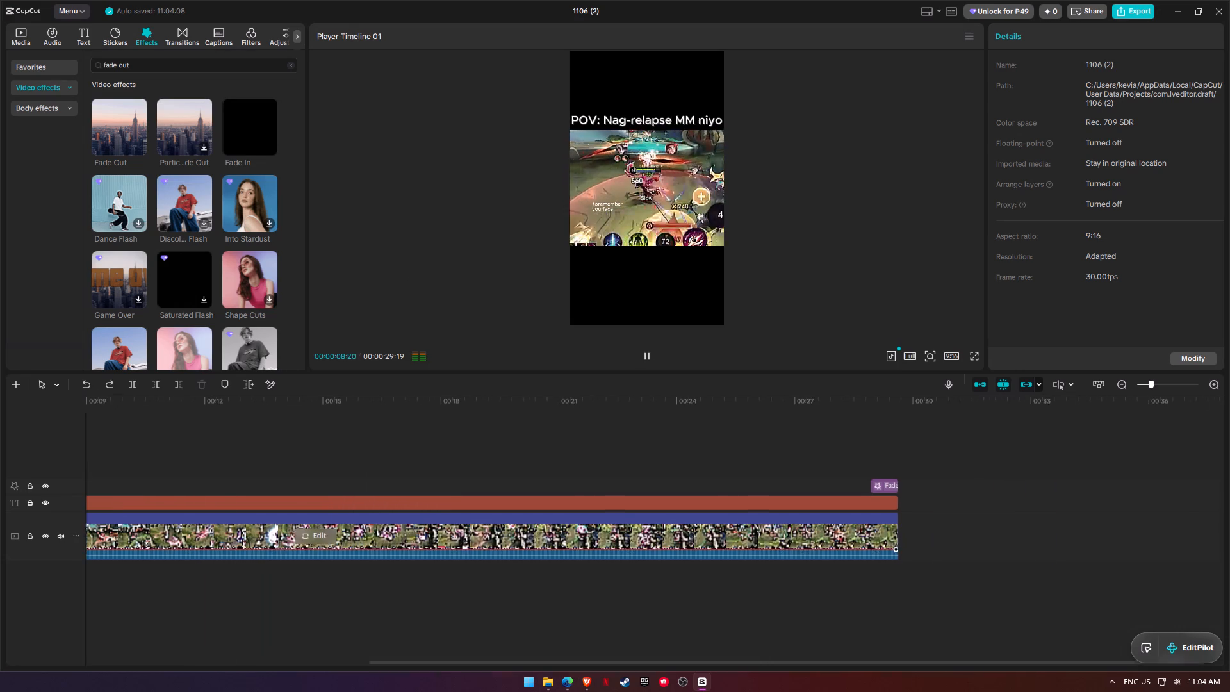
{"action": "scroll", "coordinate": [887, 515], "scroll_direction": "down", "scroll_amount": 2, "text": "alt"}
{"action": "left_click", "coordinate": [997, 484]}
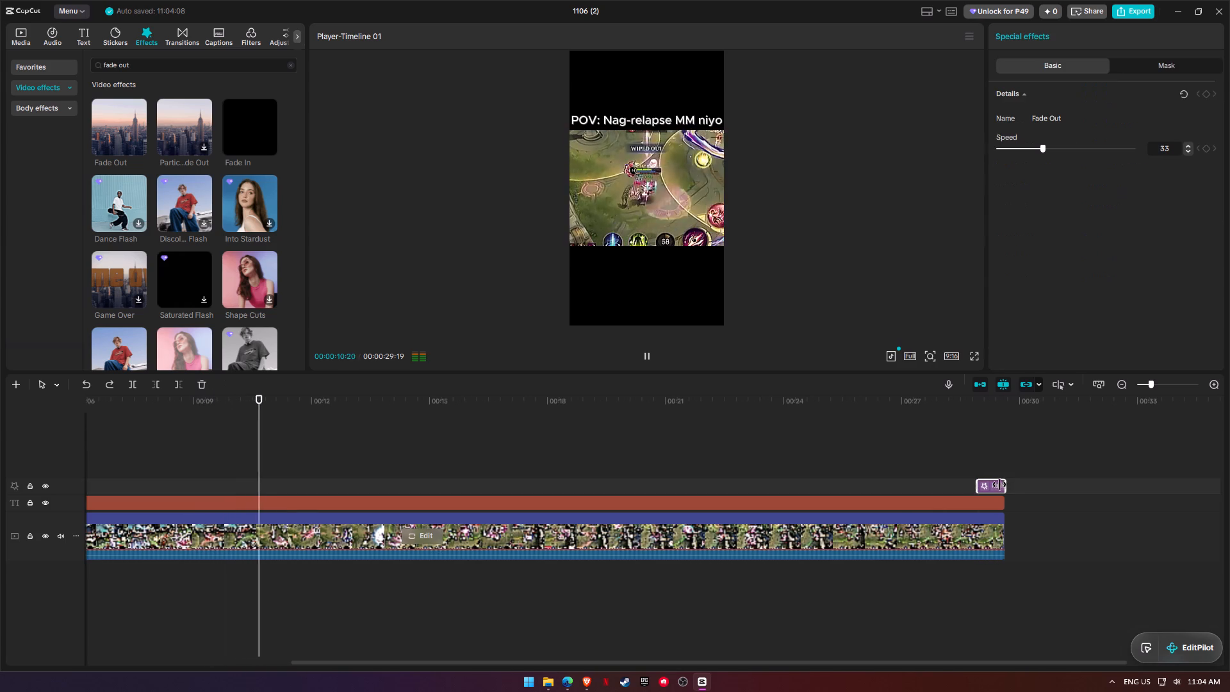
{"action": "left_click", "coordinate": [999, 484]}
{"action": "key", "text": "BackSpace"}
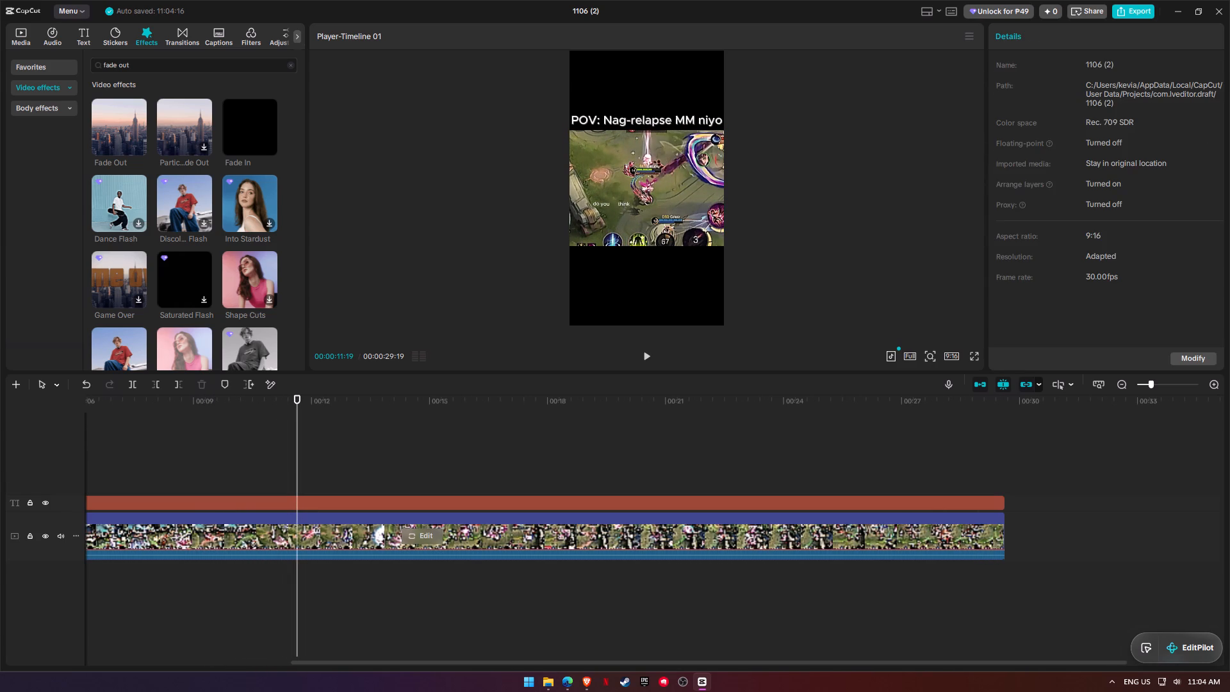
Add a new Fade Out video effect, align its end with the end of the video, and play through to it.
{"action": "left_click", "coordinate": [140, 149]}
{"action": "left_click_drag", "start_coordinate": [356, 482], "coordinate": [851, 482]}
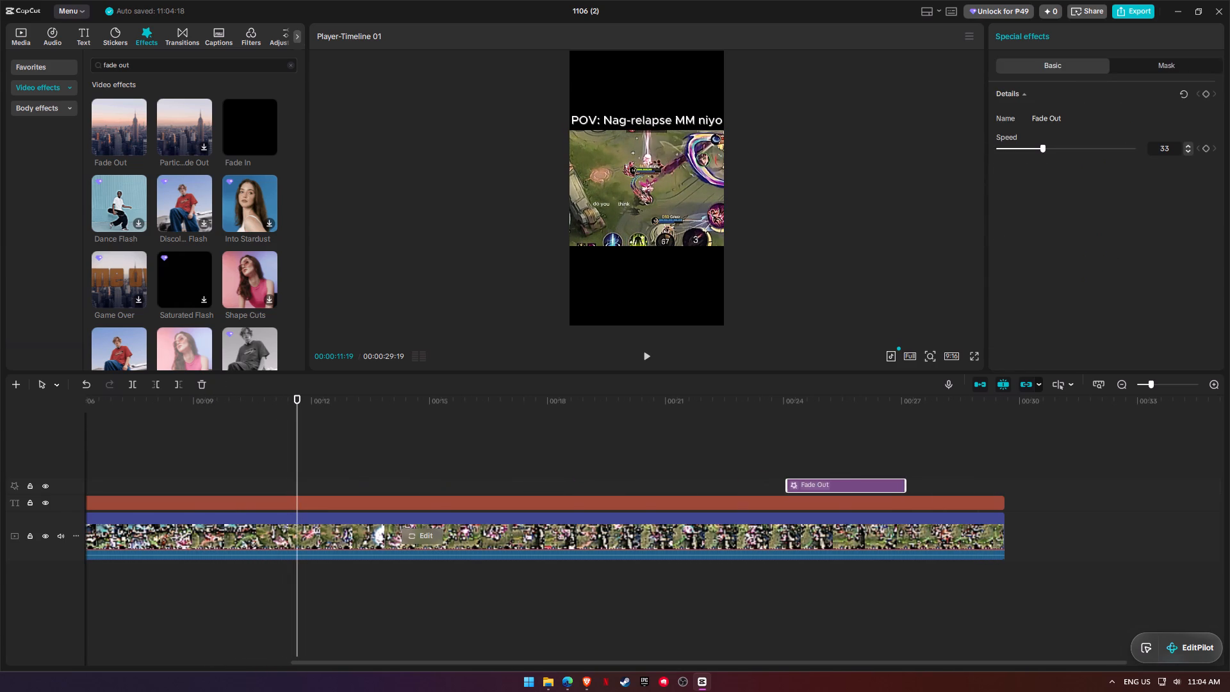
{"action": "left_click_drag", "start_coordinate": [851, 482], "coordinate": [944, 482]}
{"action": "key", "text": "space"}
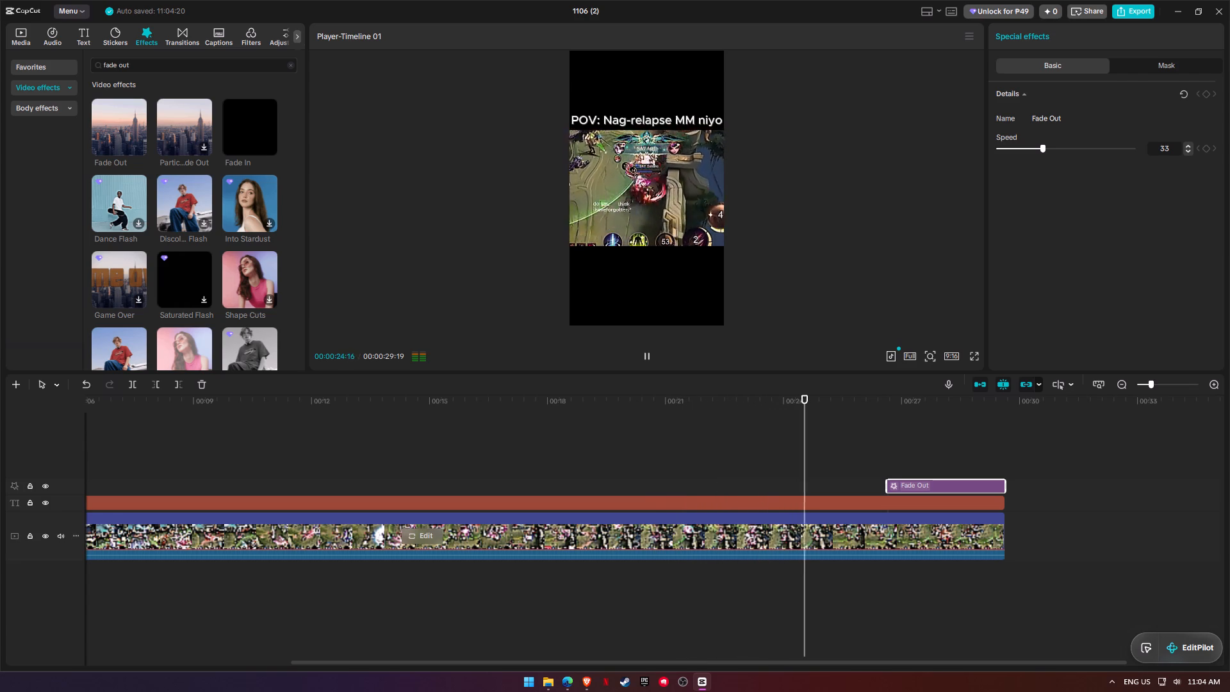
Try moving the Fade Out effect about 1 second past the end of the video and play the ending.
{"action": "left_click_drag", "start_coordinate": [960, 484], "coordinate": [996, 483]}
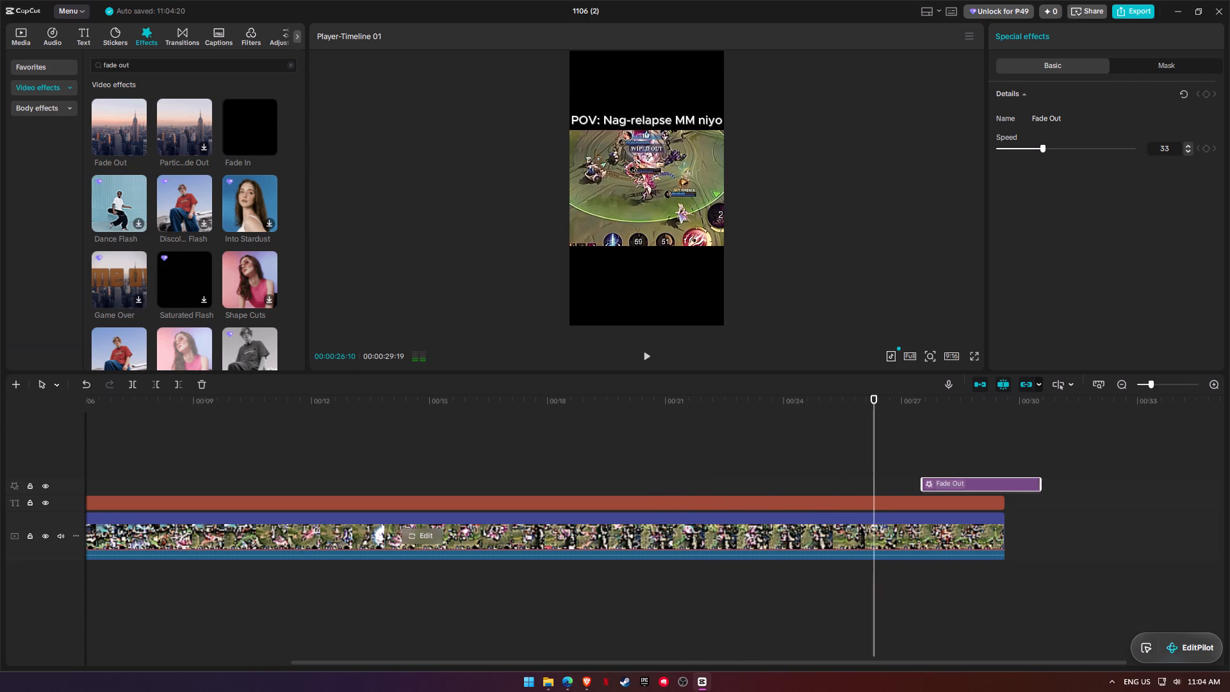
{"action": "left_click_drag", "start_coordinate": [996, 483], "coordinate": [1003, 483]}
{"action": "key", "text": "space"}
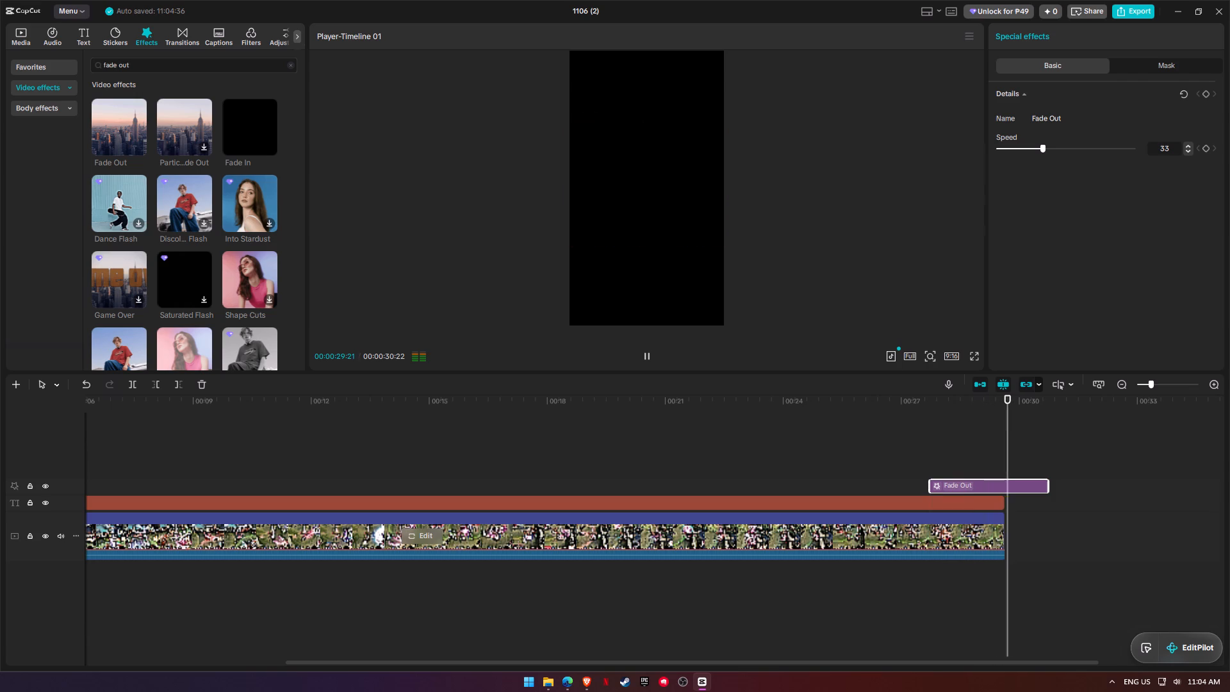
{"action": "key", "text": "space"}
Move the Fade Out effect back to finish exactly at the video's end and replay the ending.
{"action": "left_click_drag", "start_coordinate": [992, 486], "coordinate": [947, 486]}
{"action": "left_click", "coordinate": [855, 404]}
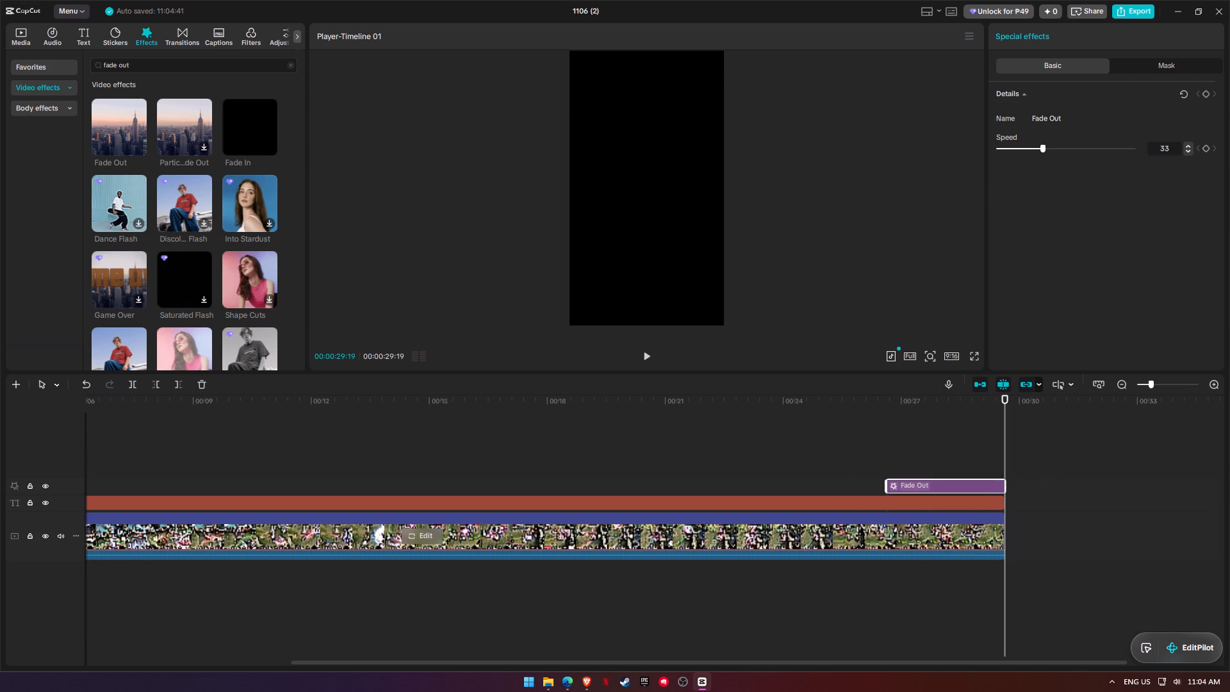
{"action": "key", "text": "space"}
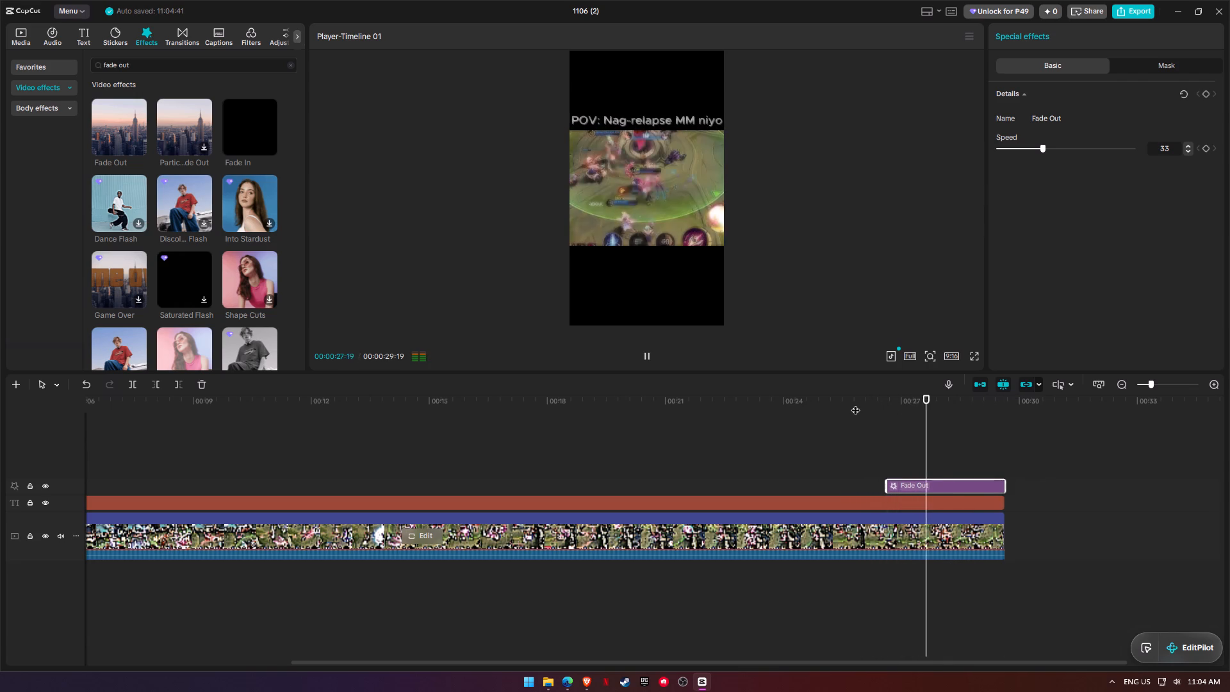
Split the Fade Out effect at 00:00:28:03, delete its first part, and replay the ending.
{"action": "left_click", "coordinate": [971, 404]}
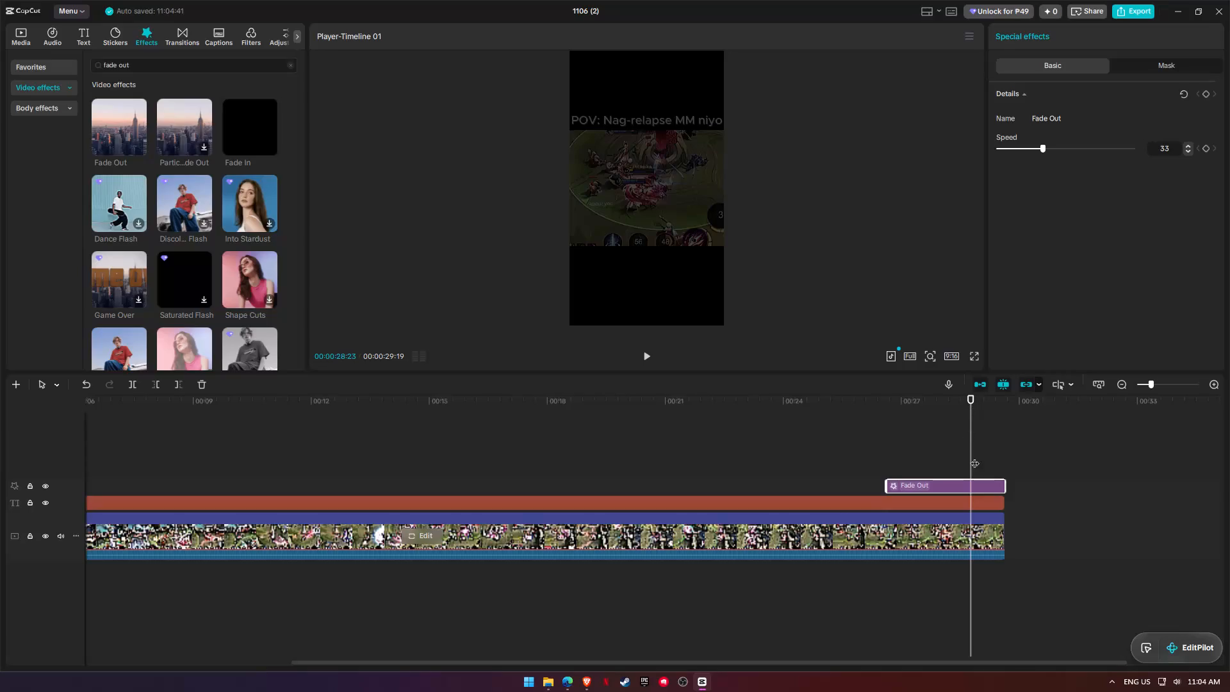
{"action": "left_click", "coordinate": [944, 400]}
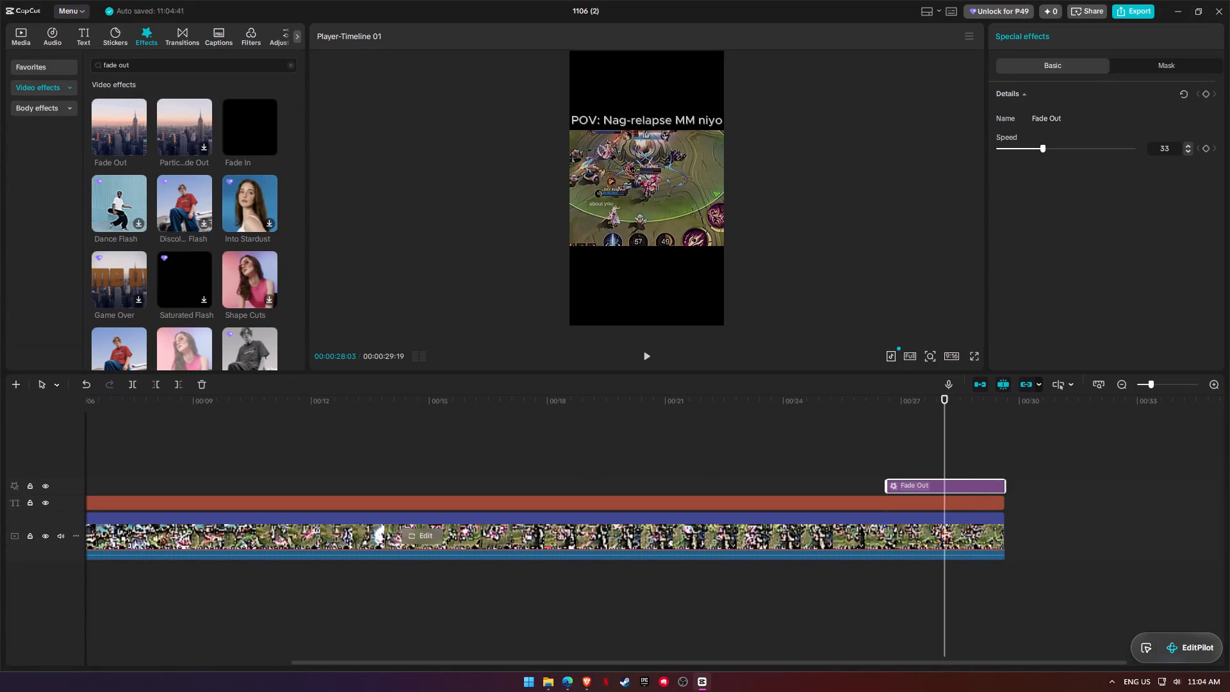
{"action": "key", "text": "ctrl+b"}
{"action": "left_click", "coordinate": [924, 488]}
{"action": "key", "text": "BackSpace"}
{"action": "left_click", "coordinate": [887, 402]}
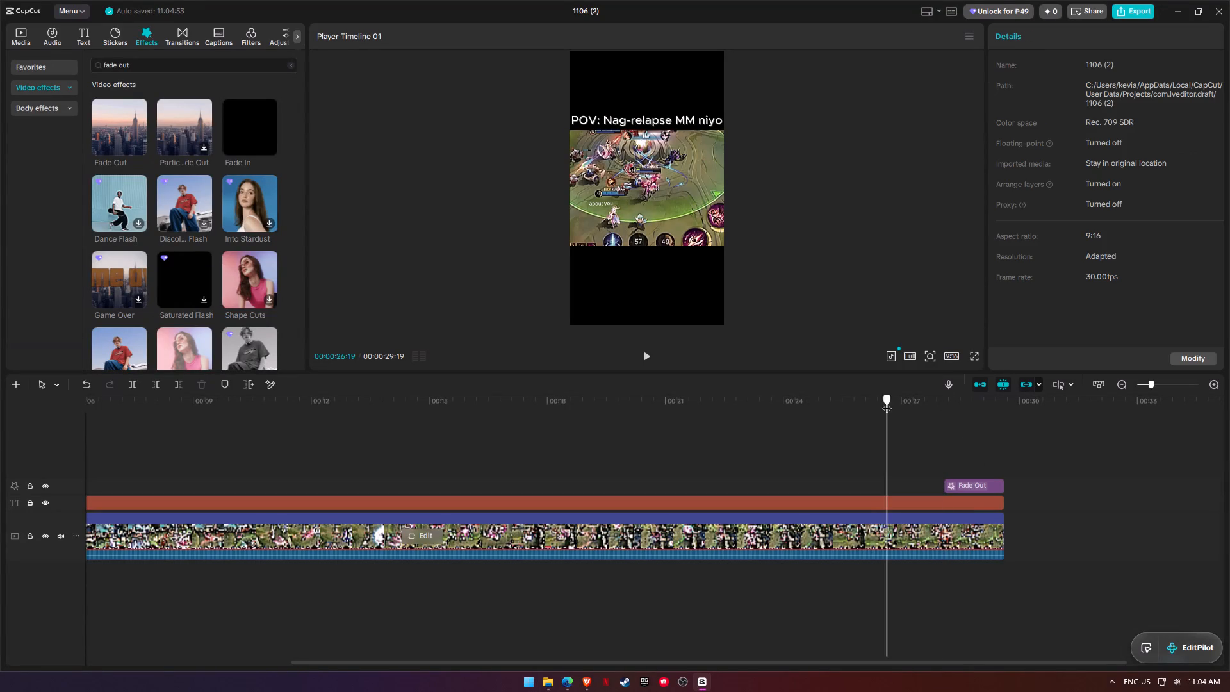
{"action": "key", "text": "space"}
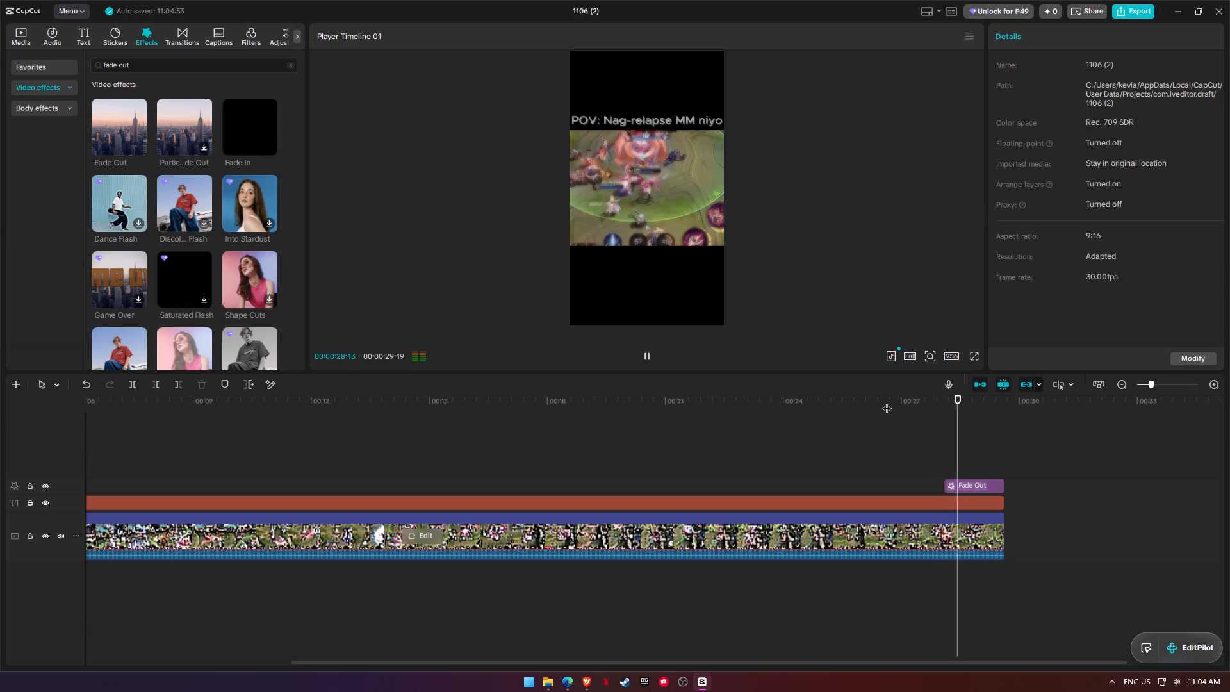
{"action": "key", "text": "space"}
Split the Fade Out effect at 00:00:28:26, delete its first part, and replay the ending.
{"action": "left_click", "coordinate": [977, 480]}
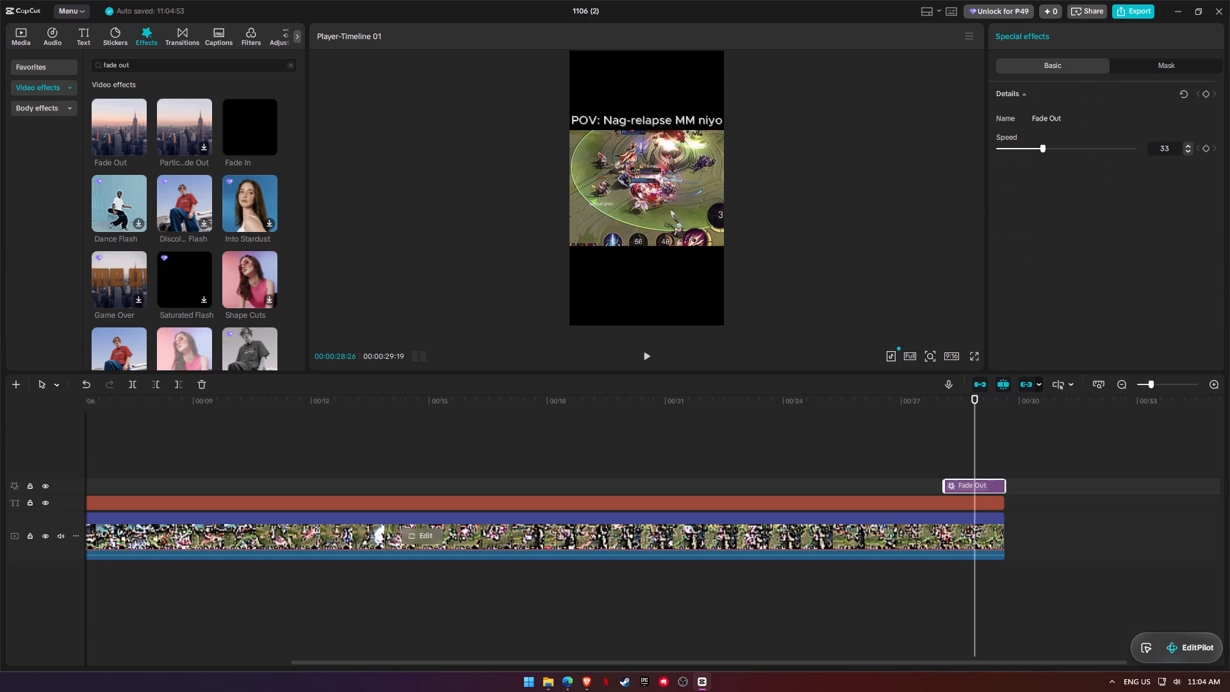
{"action": "key", "text": "ctrl+b"}
{"action": "left_click", "coordinate": [959, 490]}
{"action": "key", "text": "BackSpace"}
{"action": "left_click", "coordinate": [915, 413]}
{"action": "key", "text": "space"}
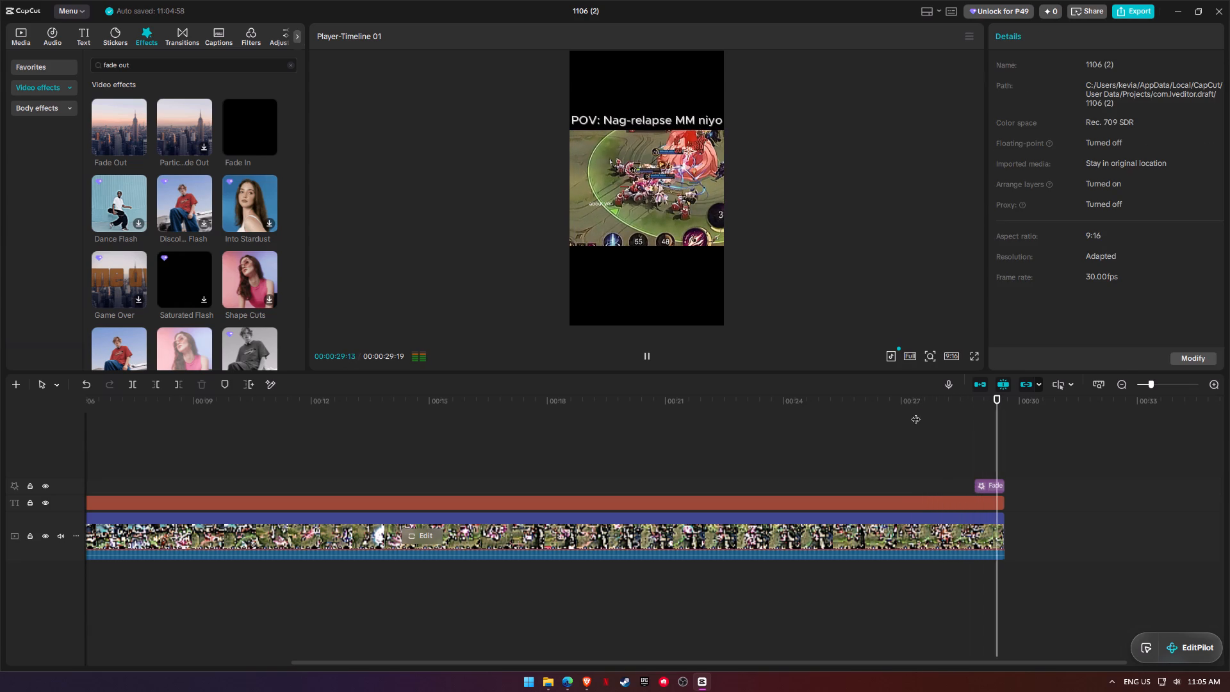
Undo the recent splits and deletions of the Fade Out effect to restore its full length, and replay the ending.
{"action": "key", "text": "space"}
{"action": "key", "text": "ctrl+z"}
{"action": "key", "text": "ctrl+z"}
{"action": "key", "text": "ctrl+z"}
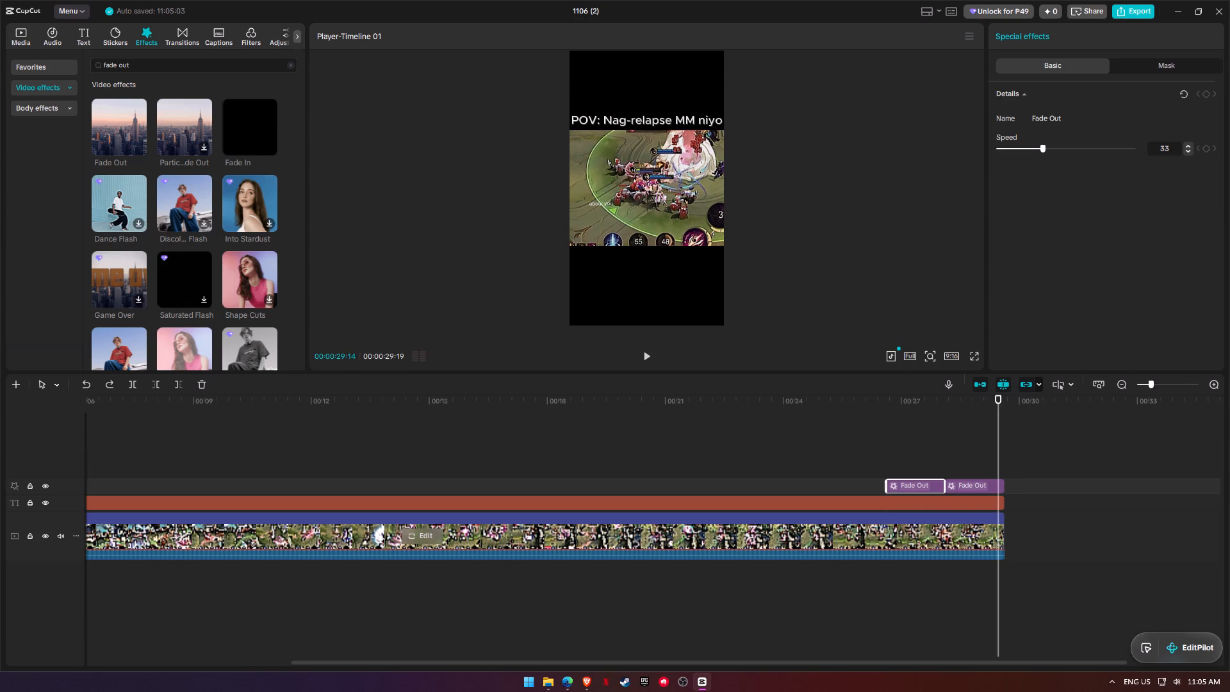
{"action": "key", "text": "ctrl+z"}
{"action": "left_click", "coordinate": [865, 407]}
{"action": "key", "text": "space"}
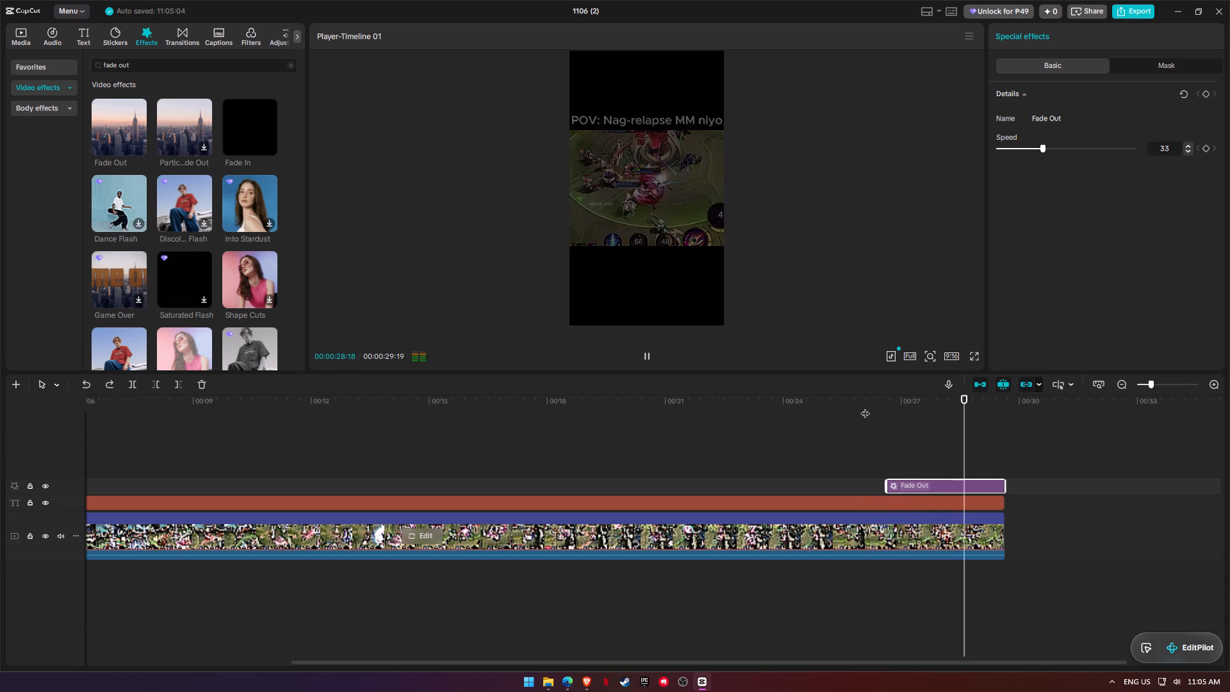
Add the Fog video effect at the very start of the timeline and play the video from the beginning.
{"action": "left_click", "coordinate": [857, 446]}
{"action": "scroll", "coordinate": [730, 464], "scroll_direction": "down", "scroll_amount": 14, "text": "ctrl"}
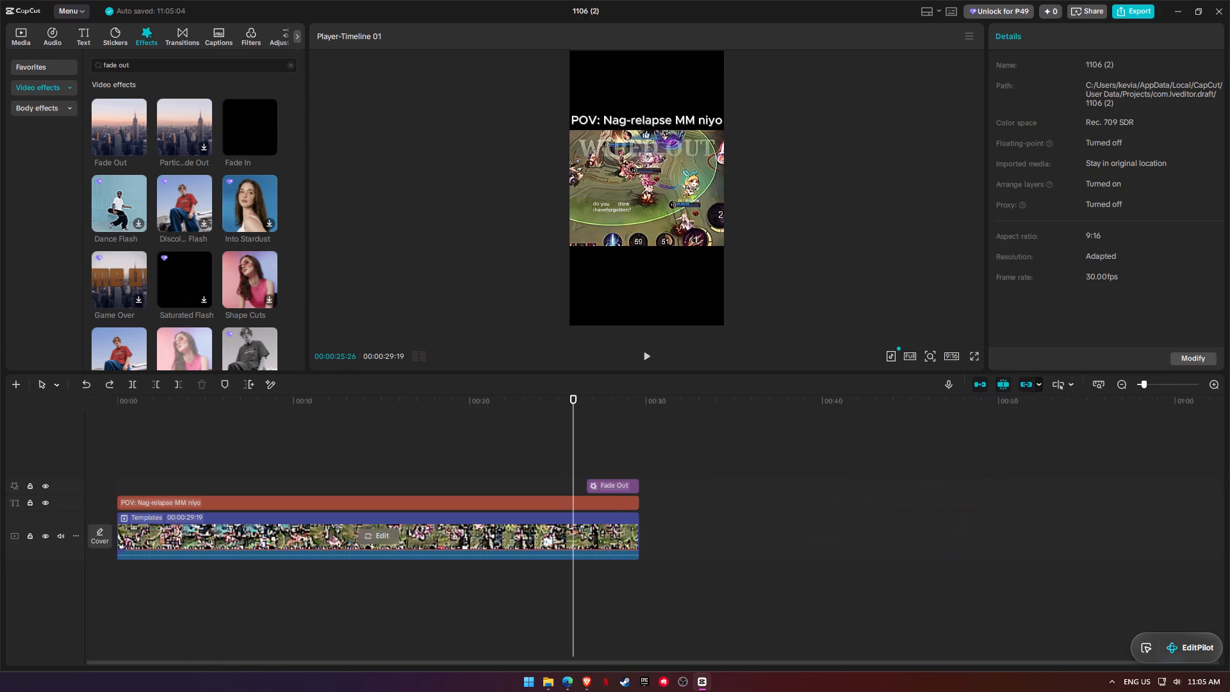
{"action": "left_click", "coordinate": [441, 465]}
{"action": "left_click_drag", "start_coordinate": [437, 397], "coordinate": [68, 397]}
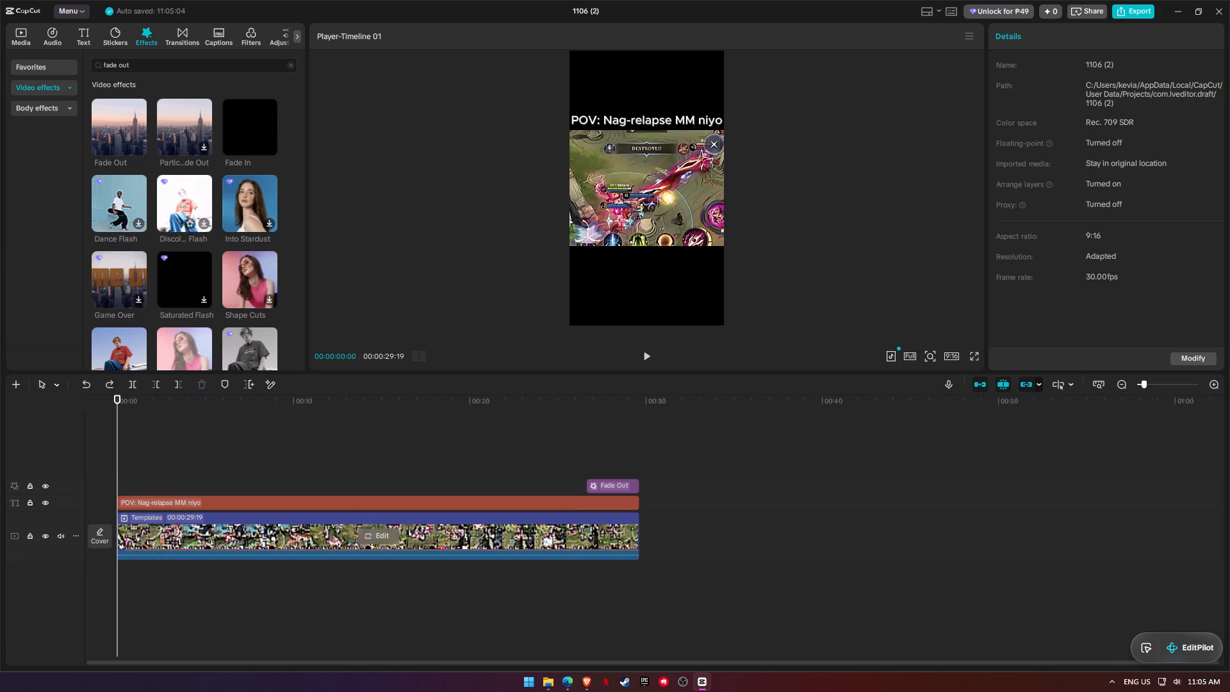
{"action": "scroll", "coordinate": [173, 286], "scroll_direction": "down", "scroll_amount": 2}
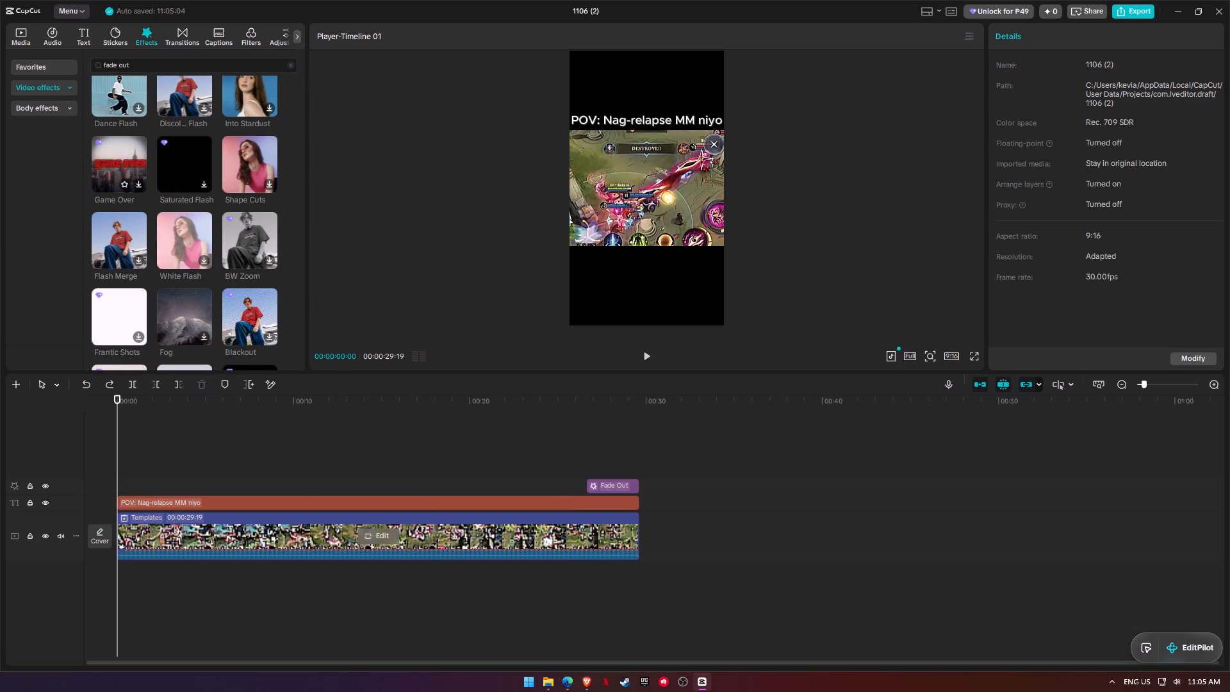
{"action": "left_click", "coordinate": [179, 316]}
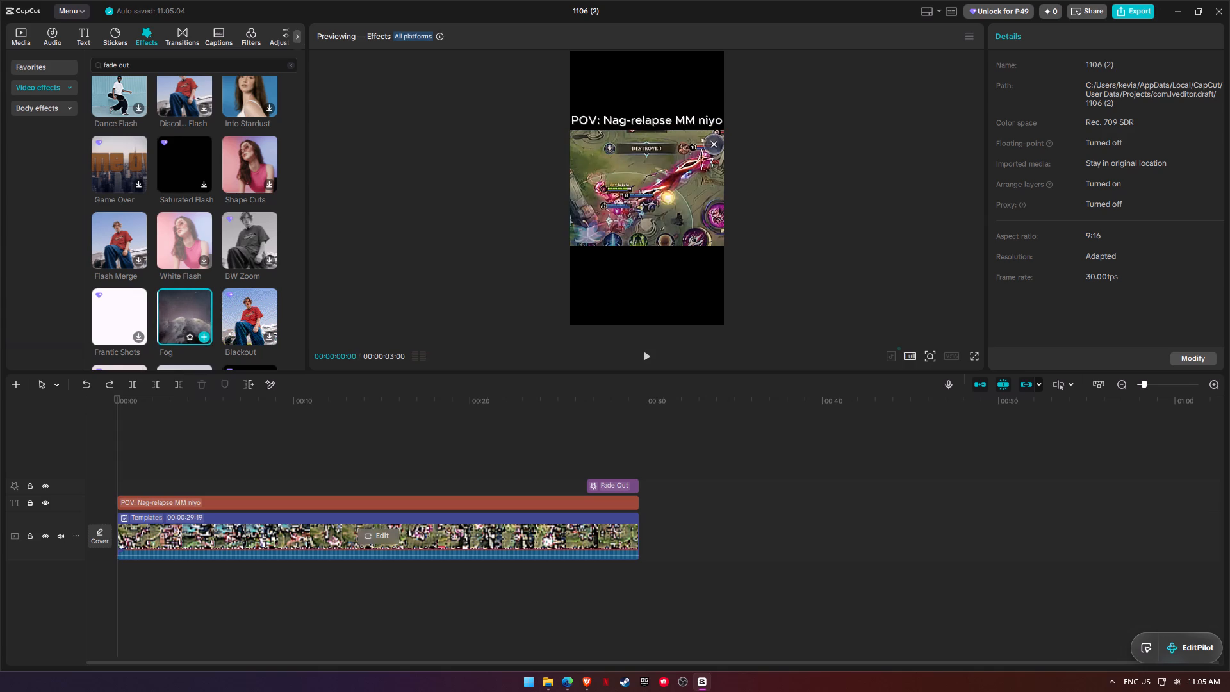
{"action": "left_click", "coordinate": [204, 333]}
{"action": "key", "text": "space"}
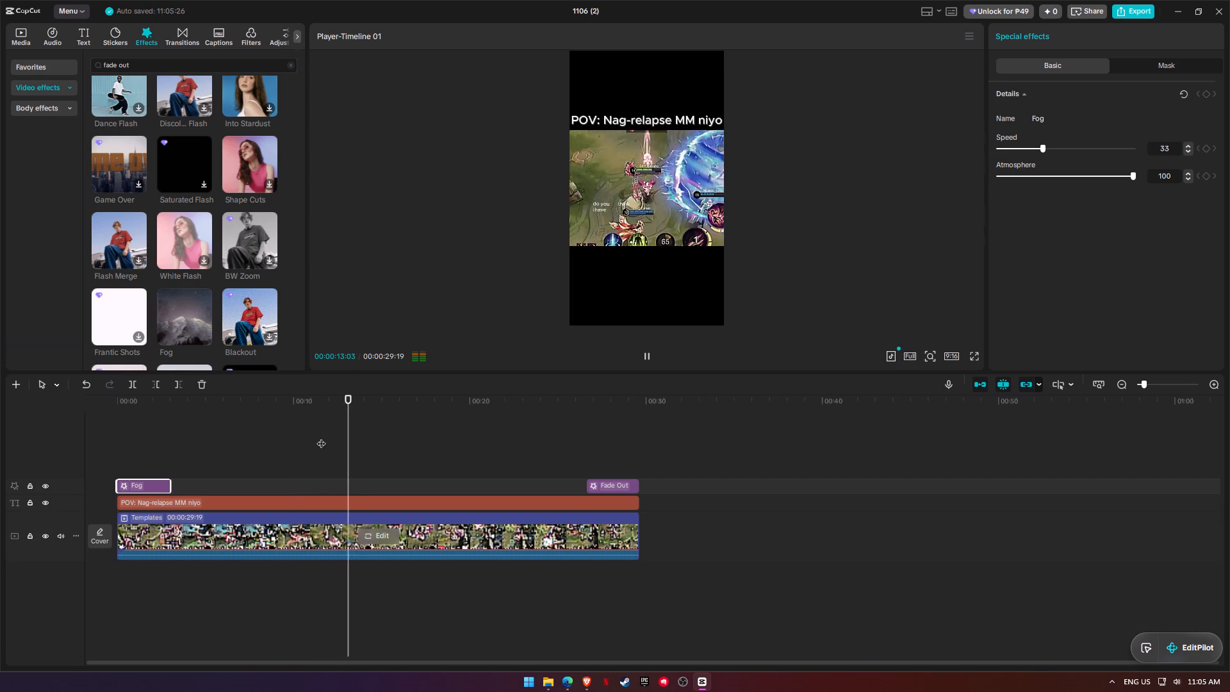
{"action": "key", "text": "space"}
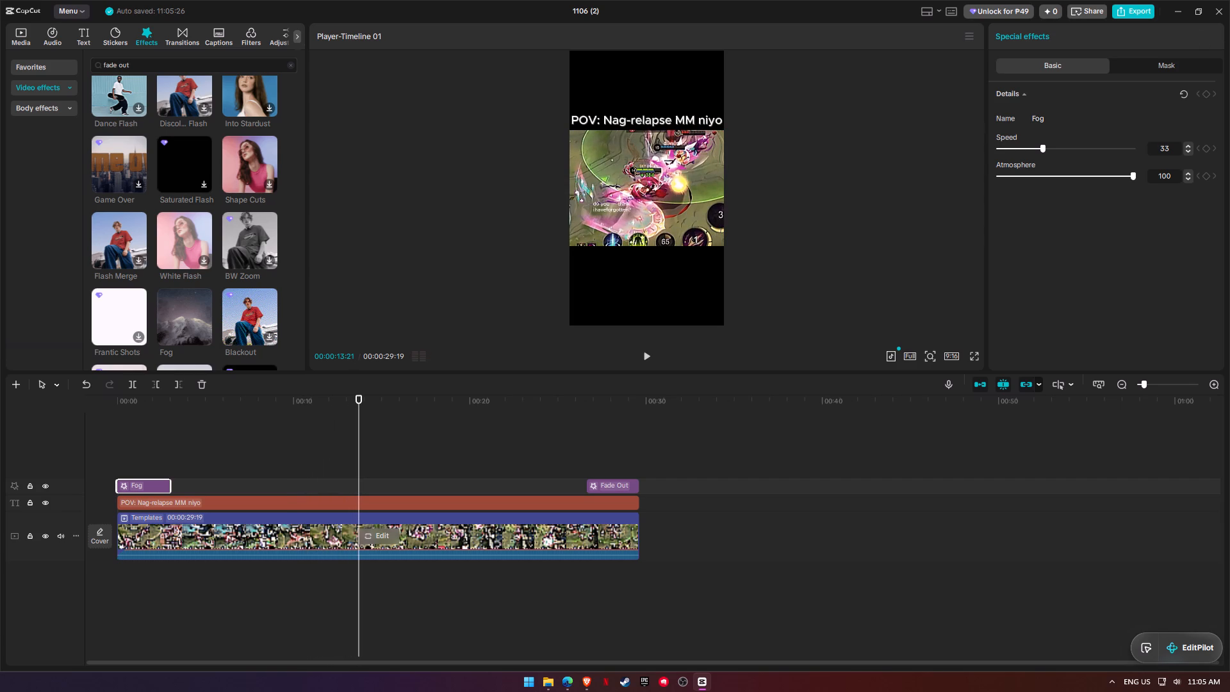
Export the finished video under the name POV and close the export dialog without sharing it.
{"action": "left_click", "coordinate": [1136, 15]}
{"action": "left_click_drag", "start_coordinate": [728, 189], "coordinate": [628, 193]}
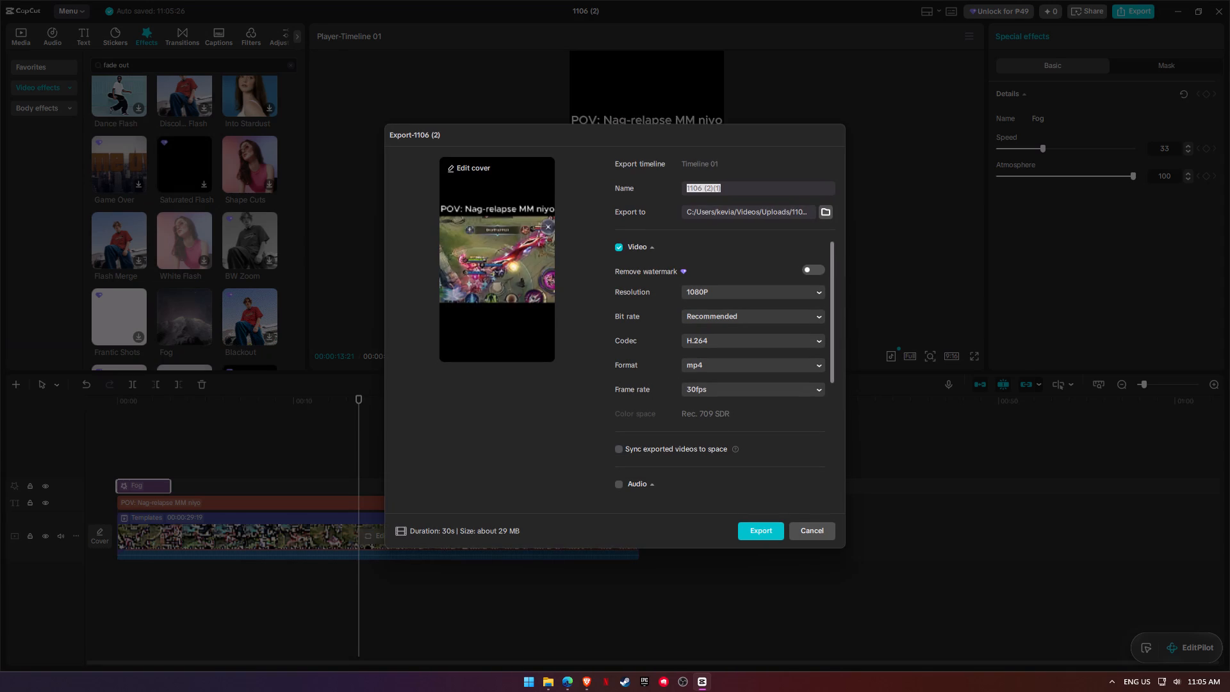
{"action": "left_click_drag", "start_coordinate": [628, 193], "coordinate": [627, 193]}
{"action": "type", "text": ":O"}
{"action": "key", "text": "shift+BackSpace"}
{"action": "key", "text": "shift+BackSpace"}
{"action": "type", "text": "POV"}
{"action": "left_click", "coordinate": [765, 536]}
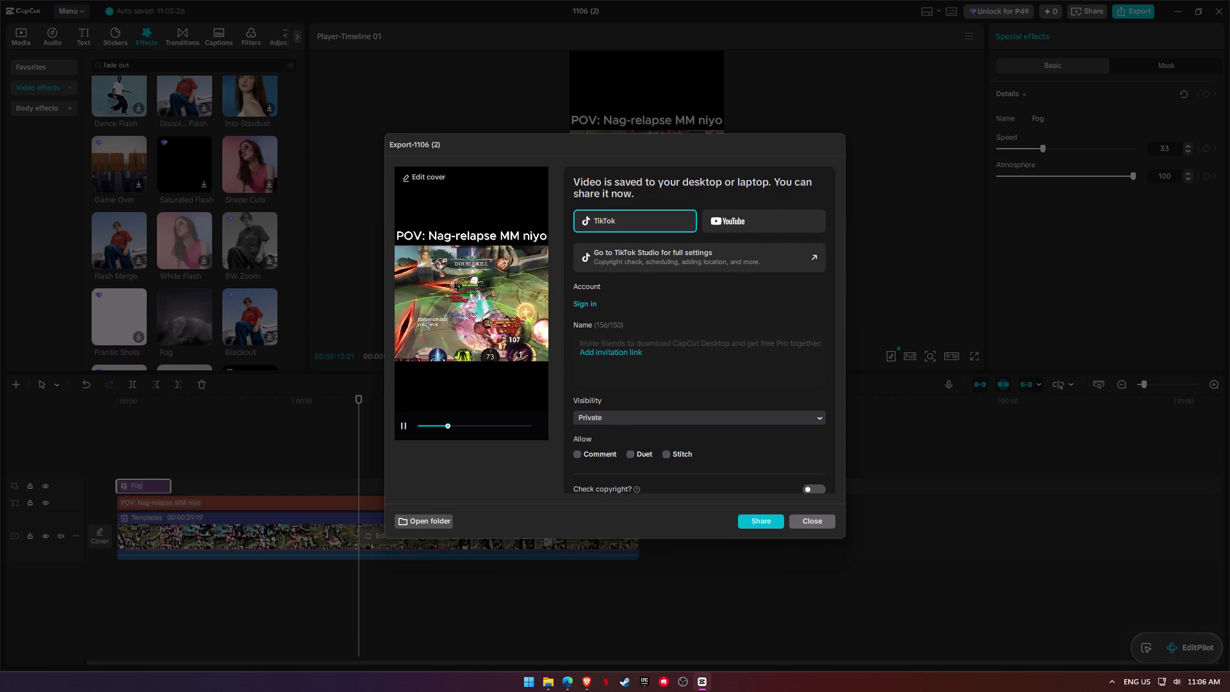
{"action": "left_click_drag", "start_coordinate": [801, 523], "coordinate": [796, 521]}
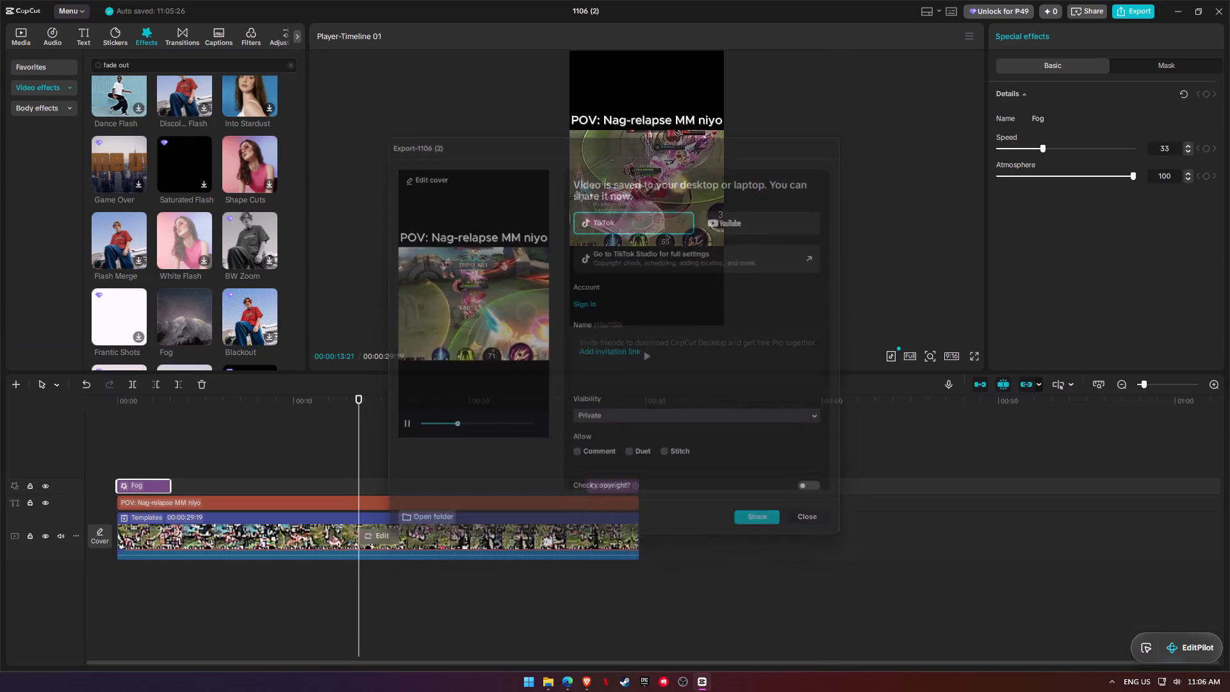
Delete all the clips, text and effects from the timeline.
{"action": "left_click_drag", "start_coordinate": [657, 605], "coordinate": [126, 444]}
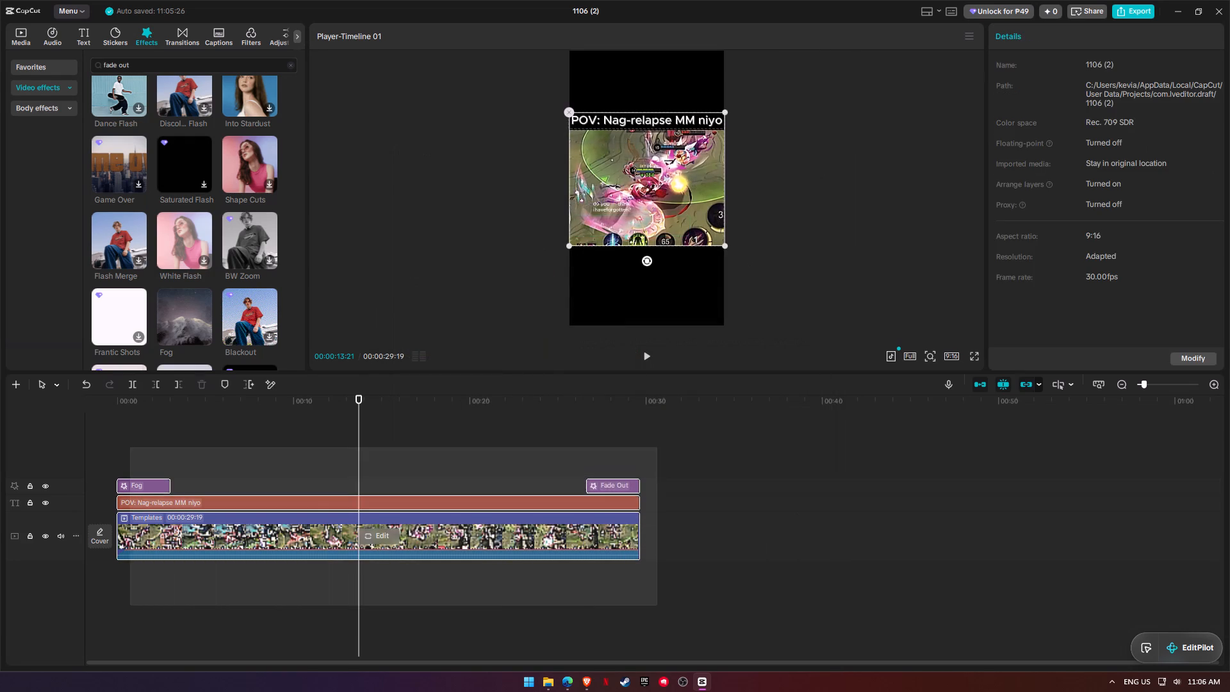
{"action": "left_click_drag", "start_coordinate": [126, 444], "coordinate": [124, 443]}
{"action": "key", "text": "BackSpace"}
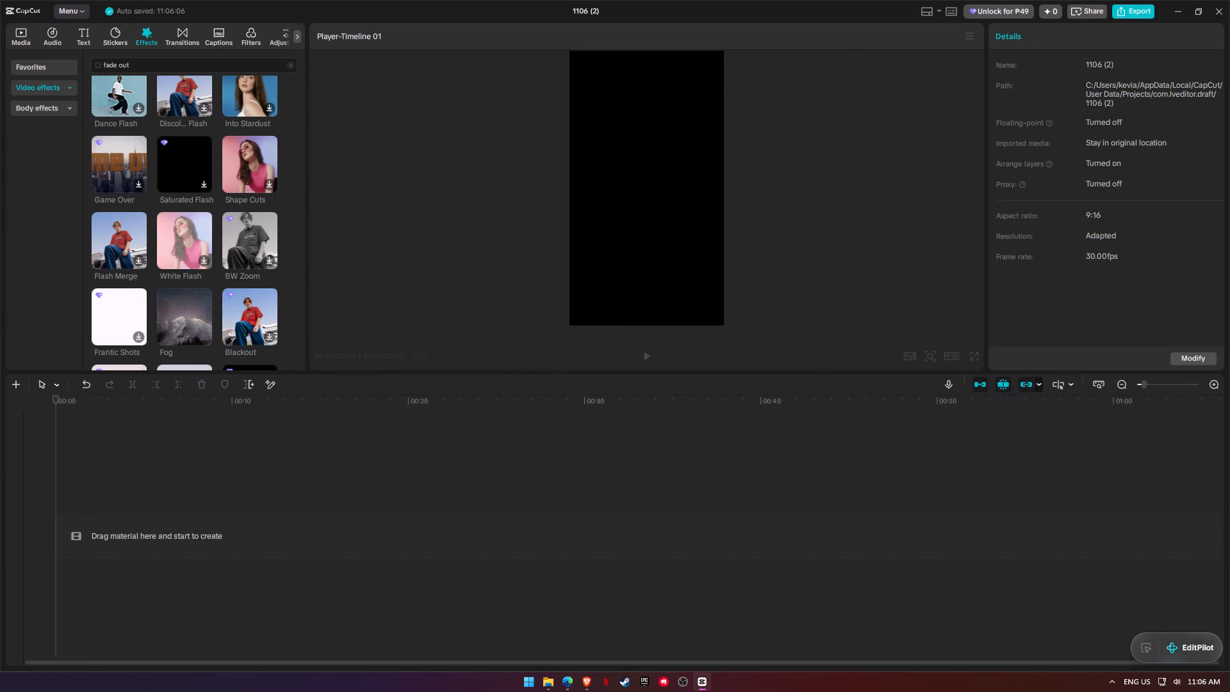
Look through the favorite templates for the next edit, previewing War Mytical Glory ML and Blessings.
{"action": "scroll", "coordinate": [176, 170], "scroll_direction": "down", "scroll_amount": 4}
{"action": "scroll", "coordinate": [184, 291], "scroll_direction": "up", "scroll_amount": 9}
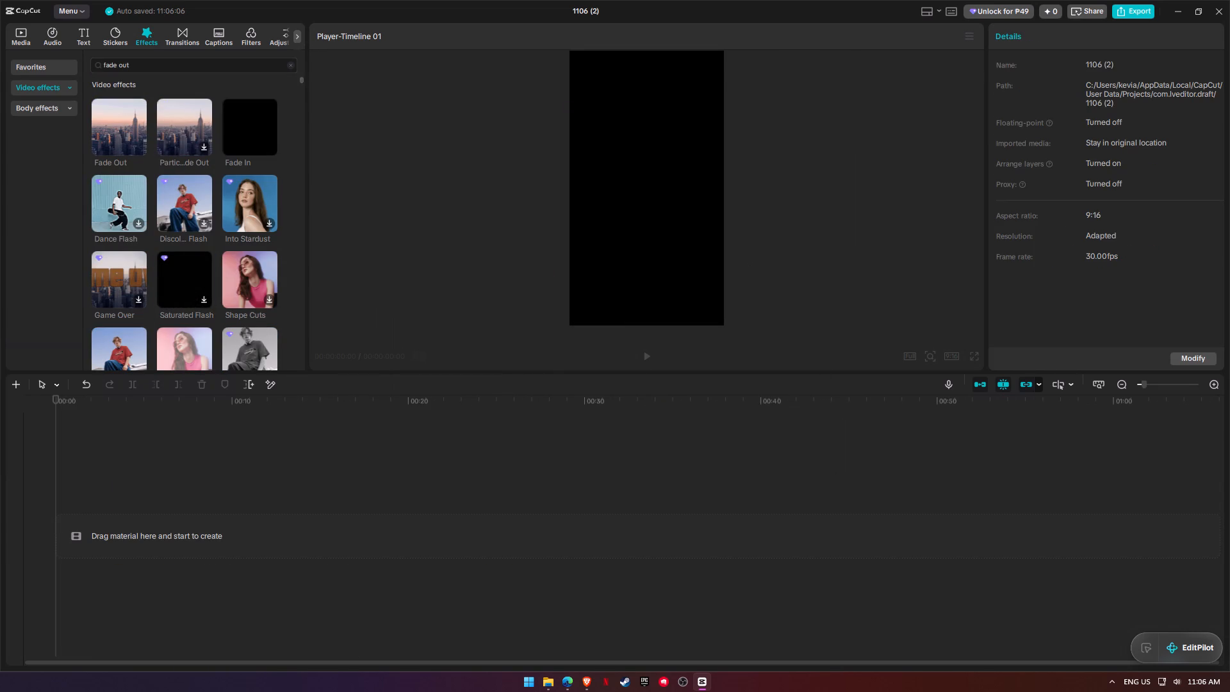
{"action": "left_click", "coordinate": [306, 39]}
{"action": "left_click", "coordinate": [300, 39]}
{"action": "left_click", "coordinate": [252, 32]}
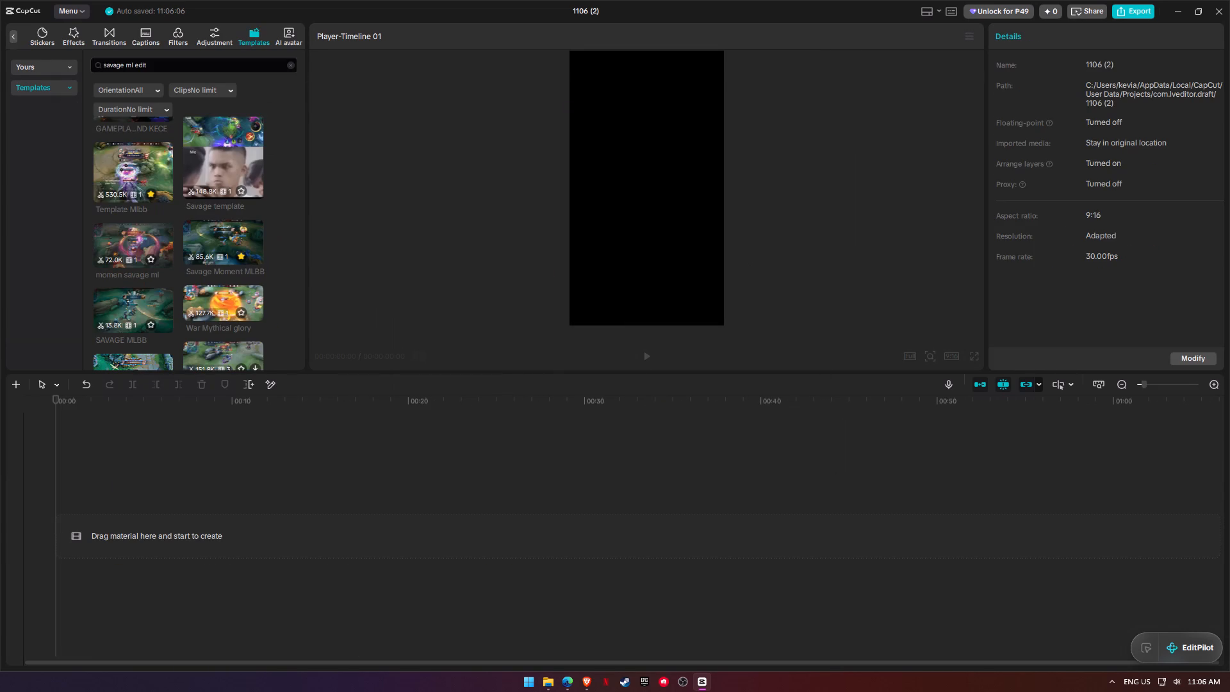
{"action": "left_click", "coordinate": [68, 67]}
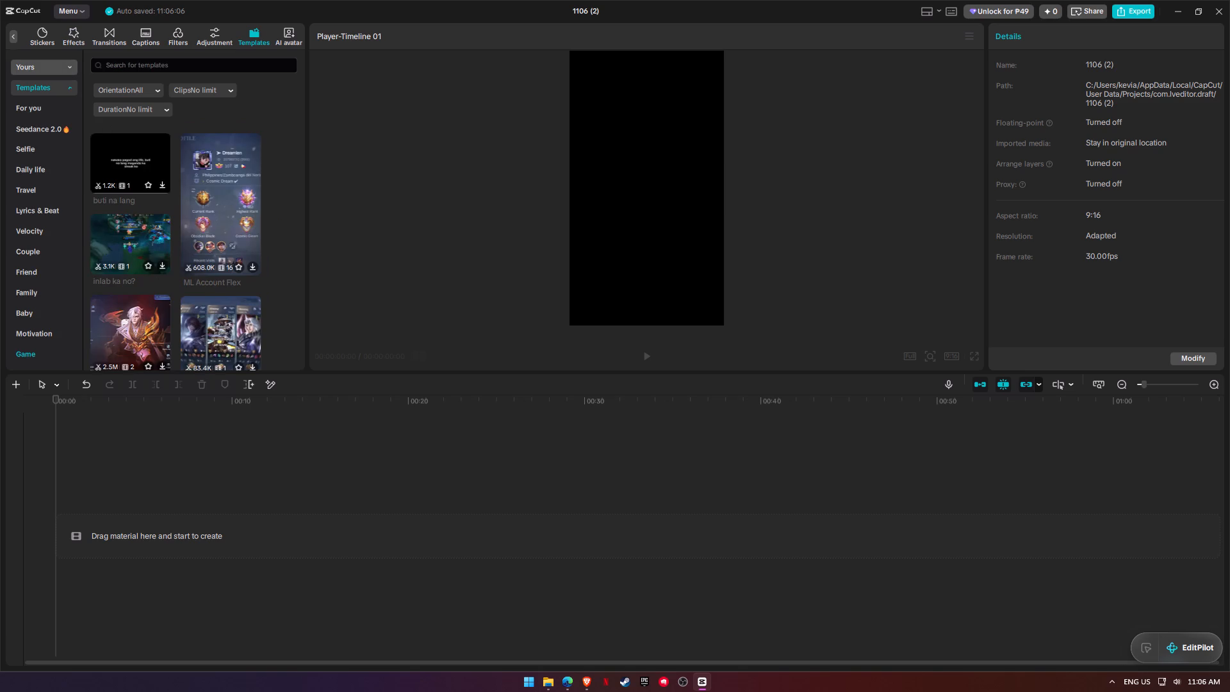
{"action": "left_click", "coordinate": [68, 67]}
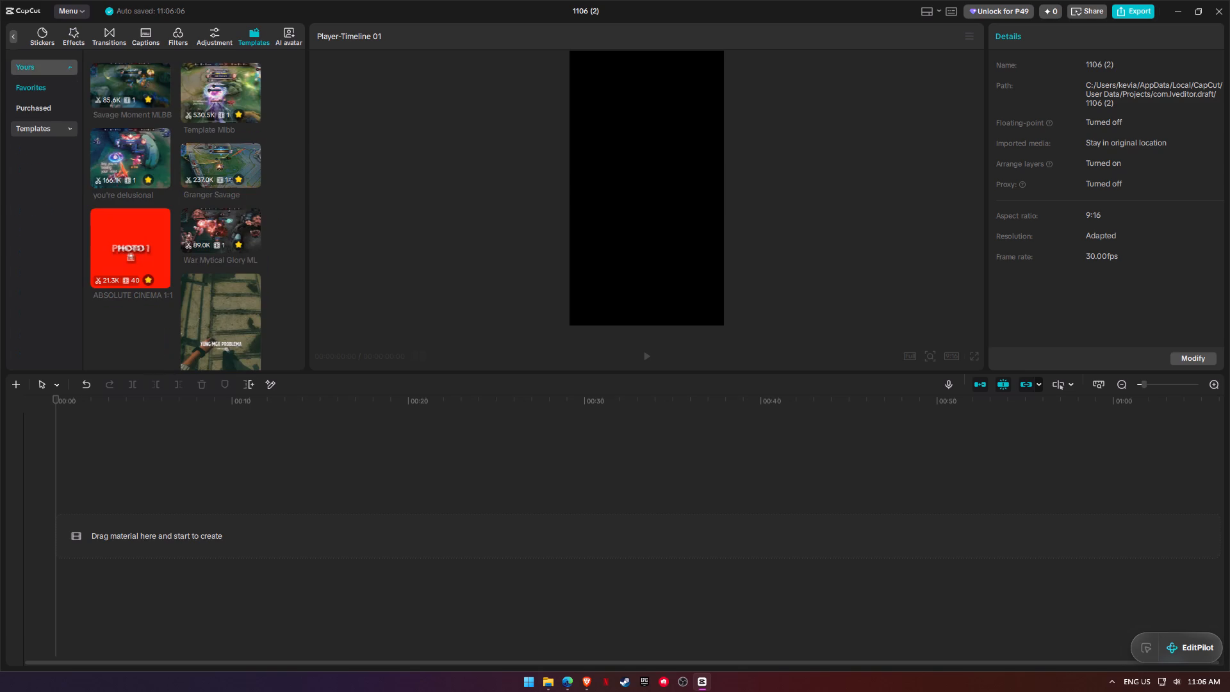
{"action": "left_click", "coordinate": [68, 67]}
{"action": "left_click", "coordinate": [203, 229]}
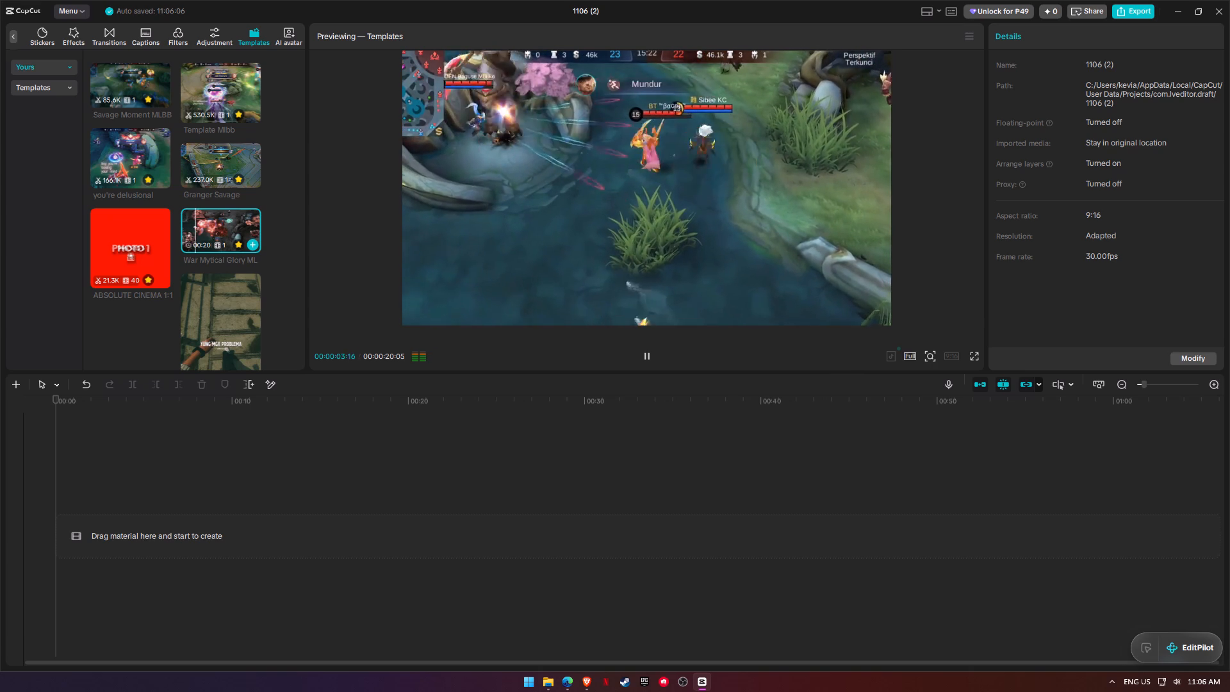
{"action": "scroll", "coordinate": [186, 245], "scroll_direction": "down", "scroll_amount": 1}
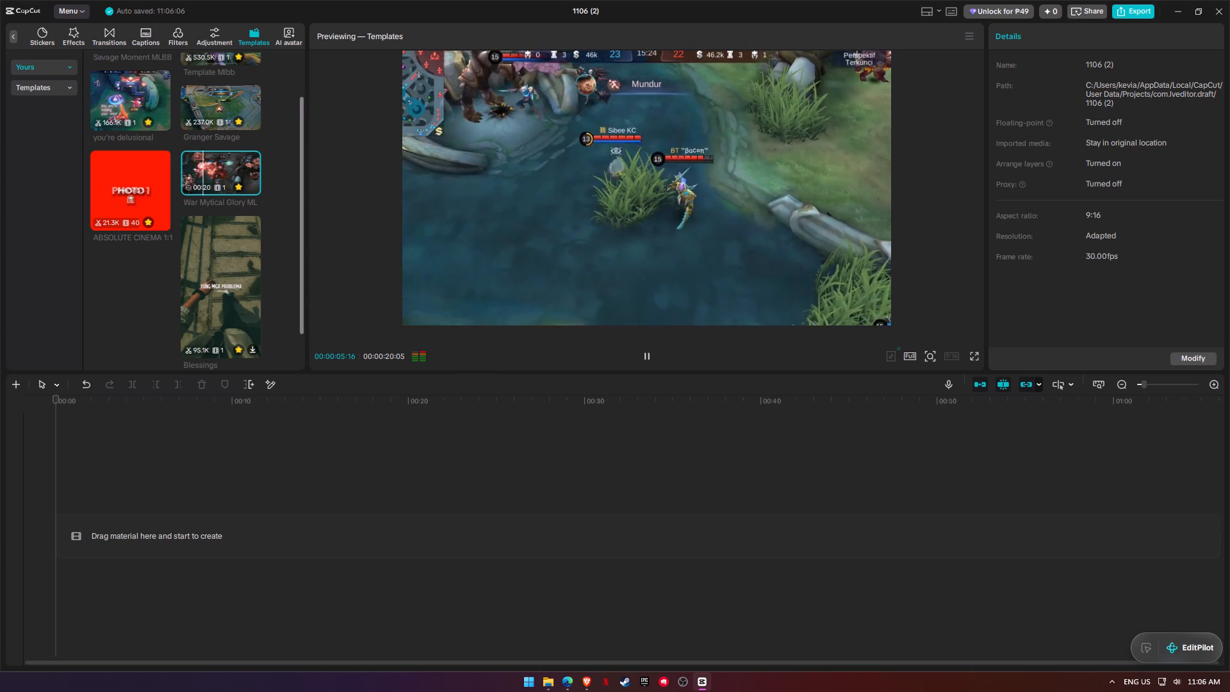
{"action": "left_click", "coordinate": [206, 259]}
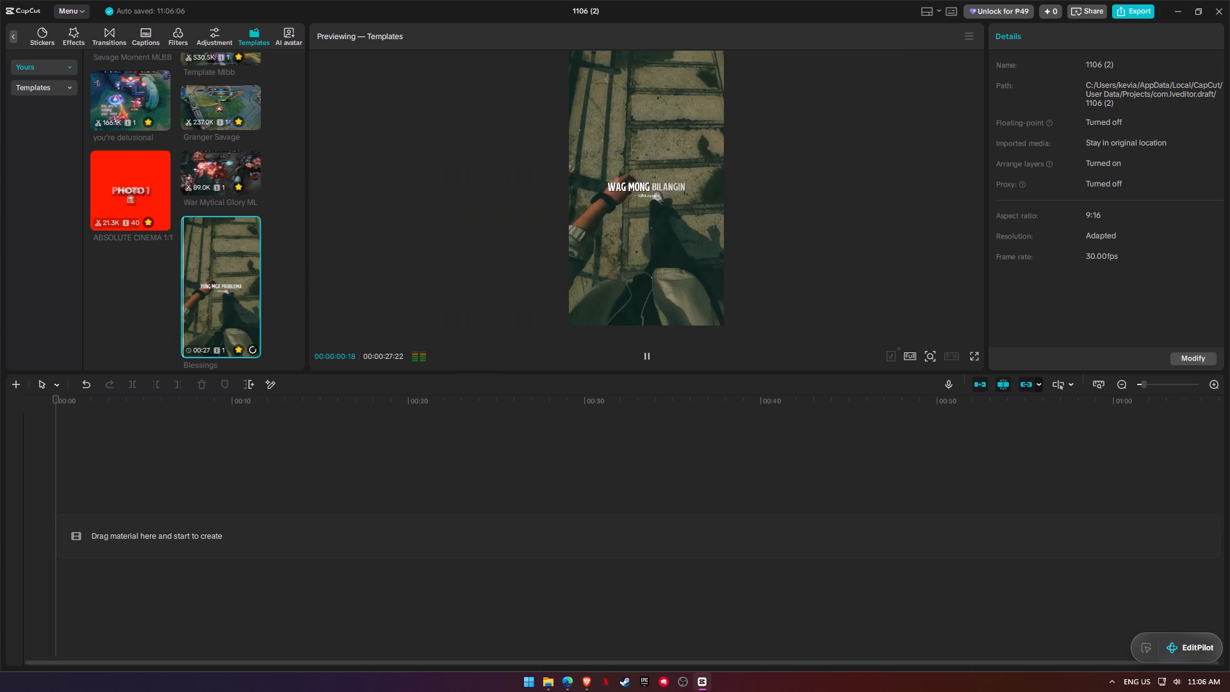
{"action": "scroll", "coordinate": [146, 290], "scroll_direction": "up", "scroll_amount": 1}
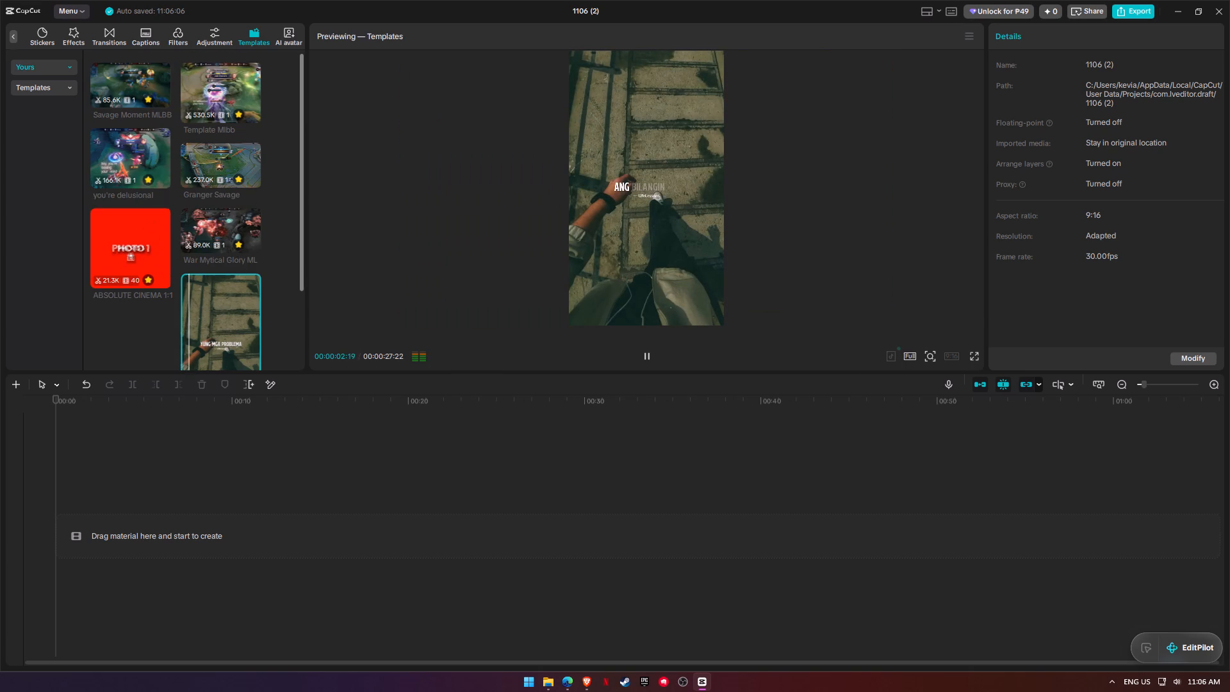
{"action": "scroll", "coordinate": [146, 290], "scroll_direction": "up", "scroll_amount": 2}
{"action": "scroll", "coordinate": [209, 259], "scroll_direction": "up", "scroll_amount": 1}
{"action": "left_click", "coordinate": [140, 150]}
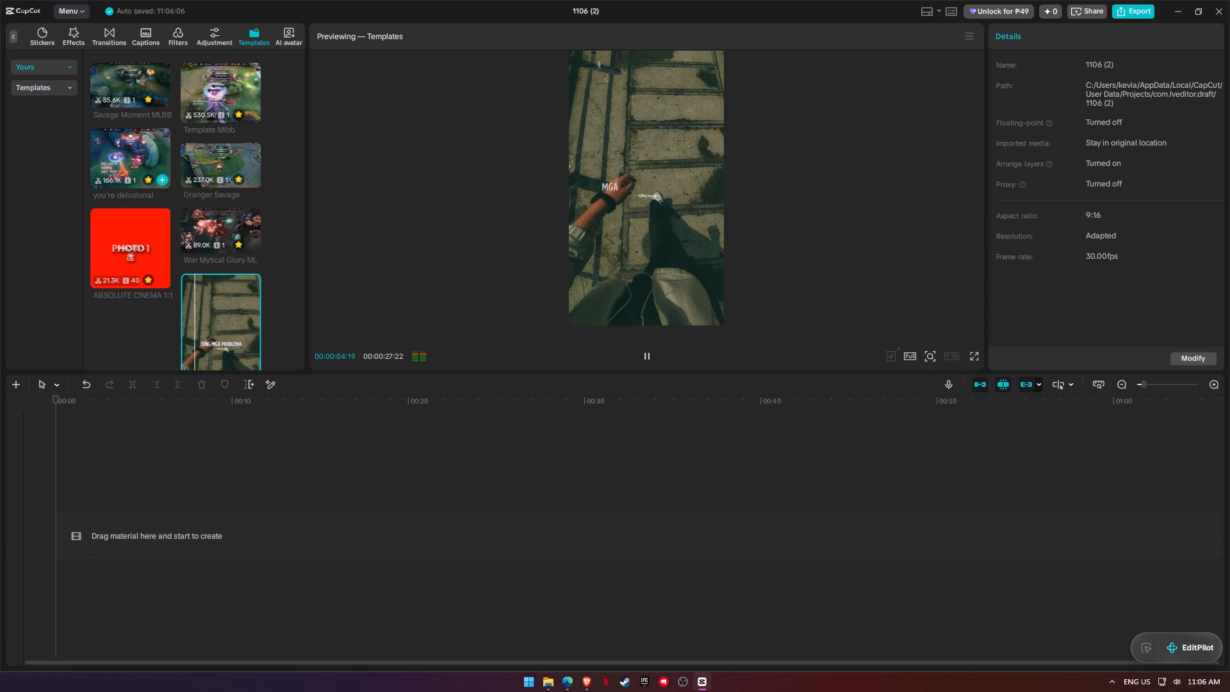
{"action": "scroll", "coordinate": [275, 263], "scroll_direction": "up", "scroll_amount": 1}
Browse the Game category of the template library, previewing buti na lang, AVANGARD, inlab ka no? and as a friend lang.
{"action": "left_click", "coordinate": [39, 85]}
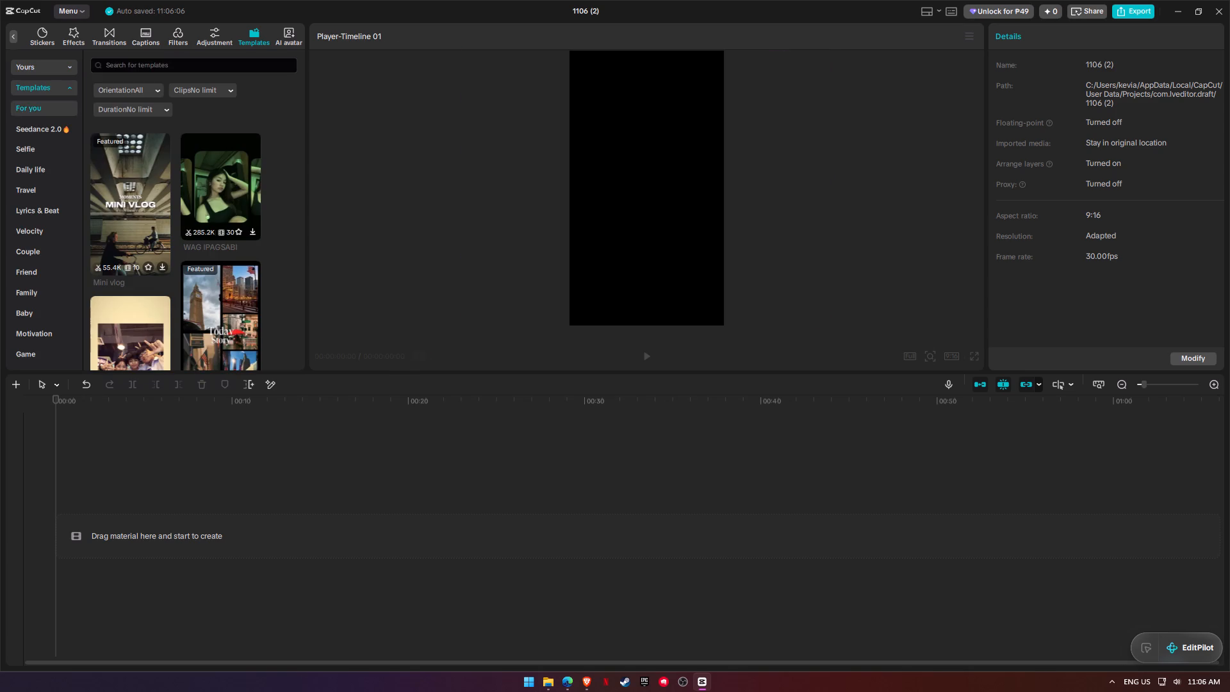
{"action": "left_click", "coordinate": [42, 134]}
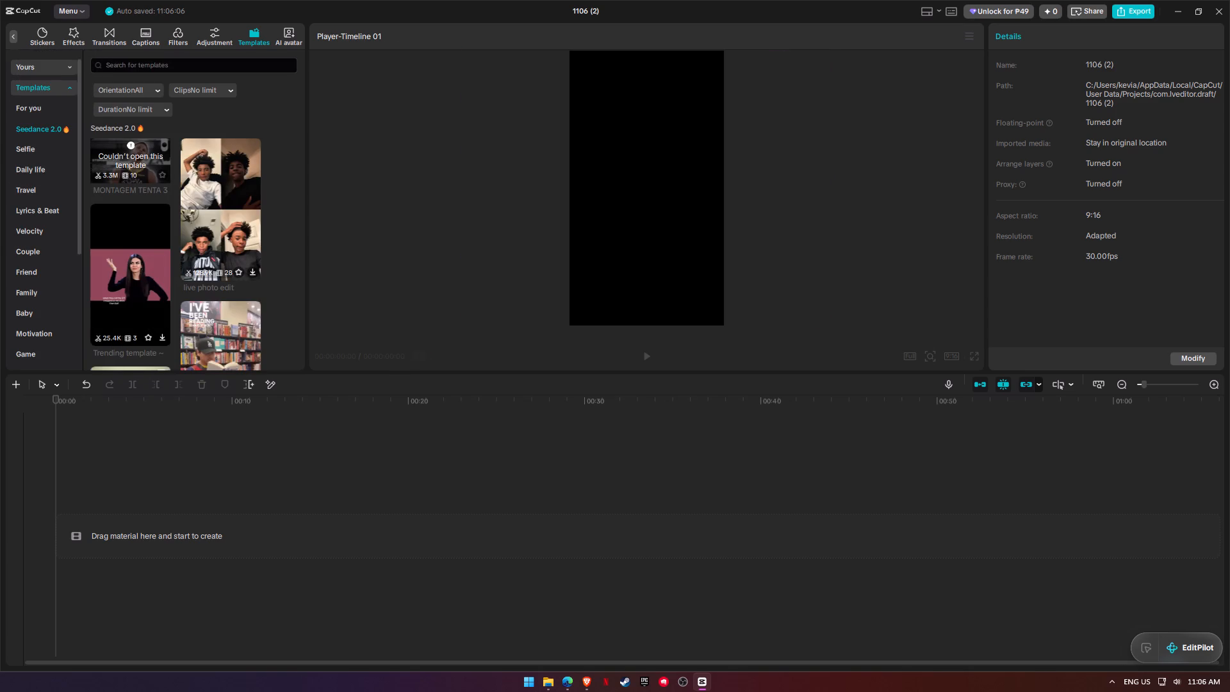
{"action": "left_click", "coordinate": [31, 356]}
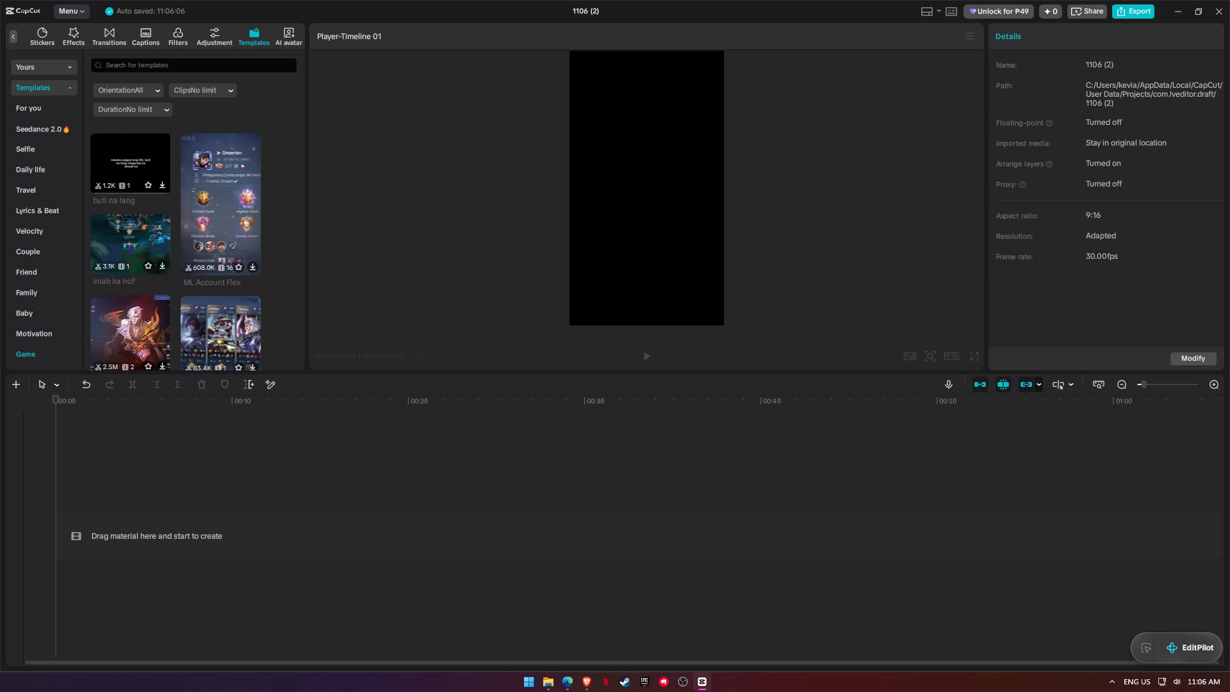
{"action": "left_click", "coordinate": [211, 68]}
{"action": "left_click", "coordinate": [137, 163]}
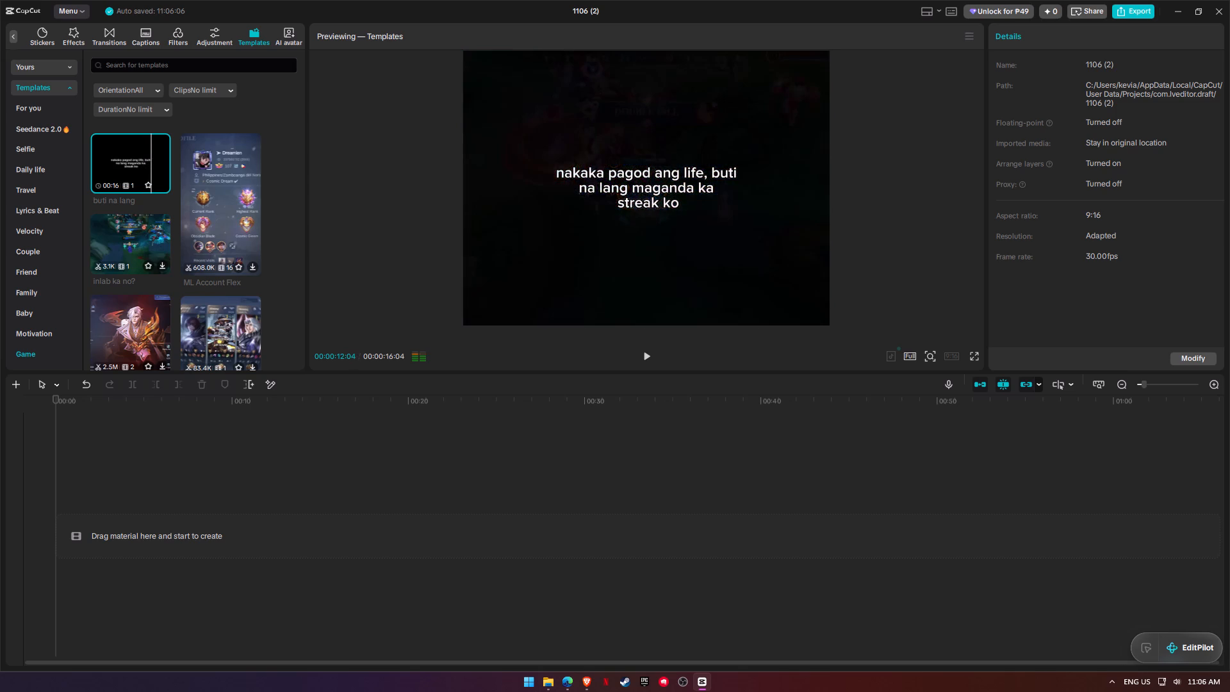
{"action": "scroll", "coordinate": [152, 219], "scroll_direction": "down", "scroll_amount": 1}
{"action": "left_click", "coordinate": [126, 288]}
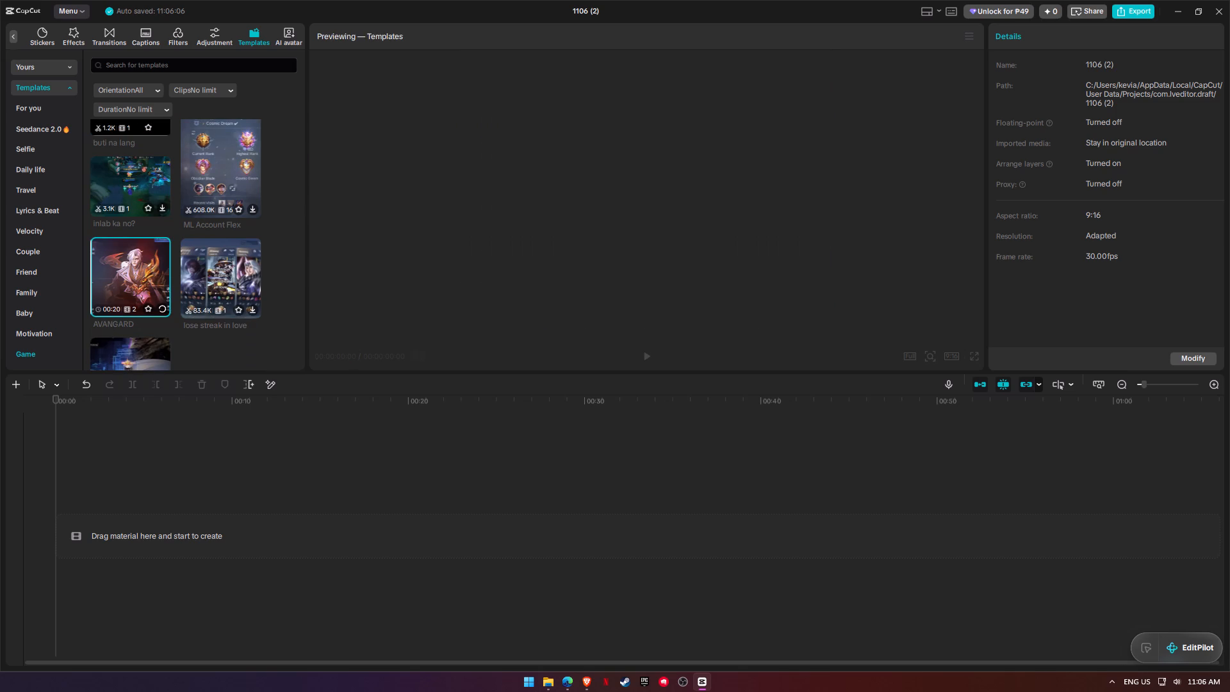
{"action": "left_click", "coordinate": [131, 161]}
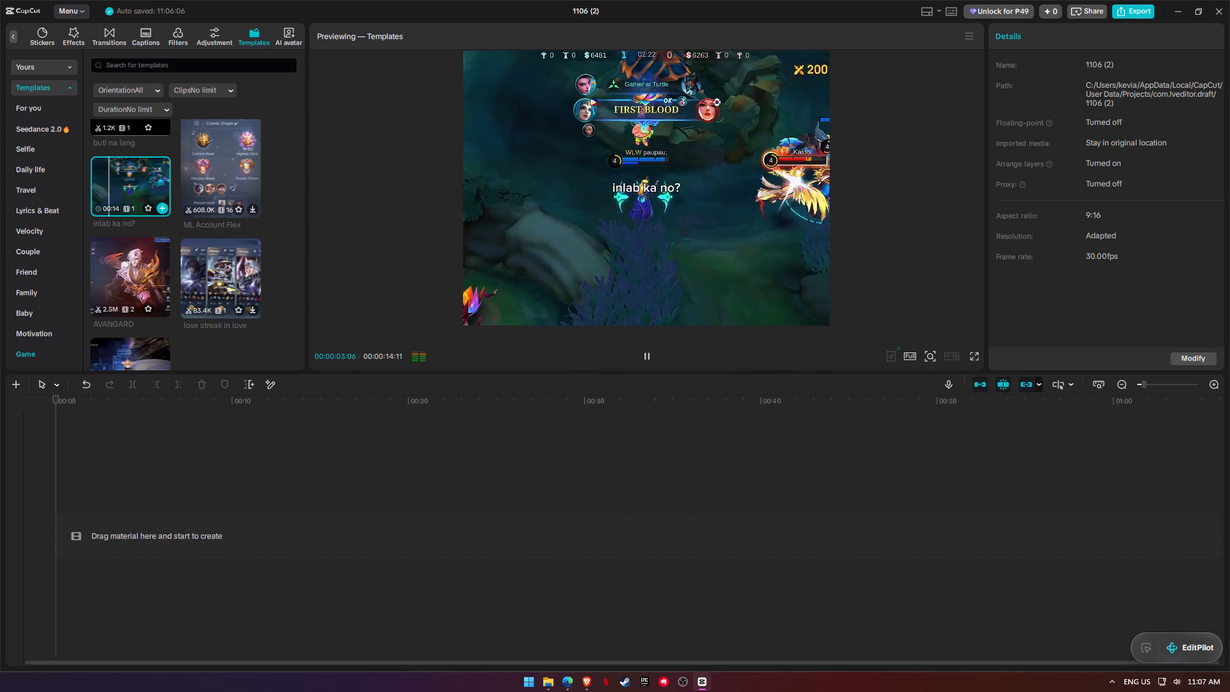
{"action": "scroll", "coordinate": [131, 161], "scroll_direction": "down", "scroll_amount": 4}
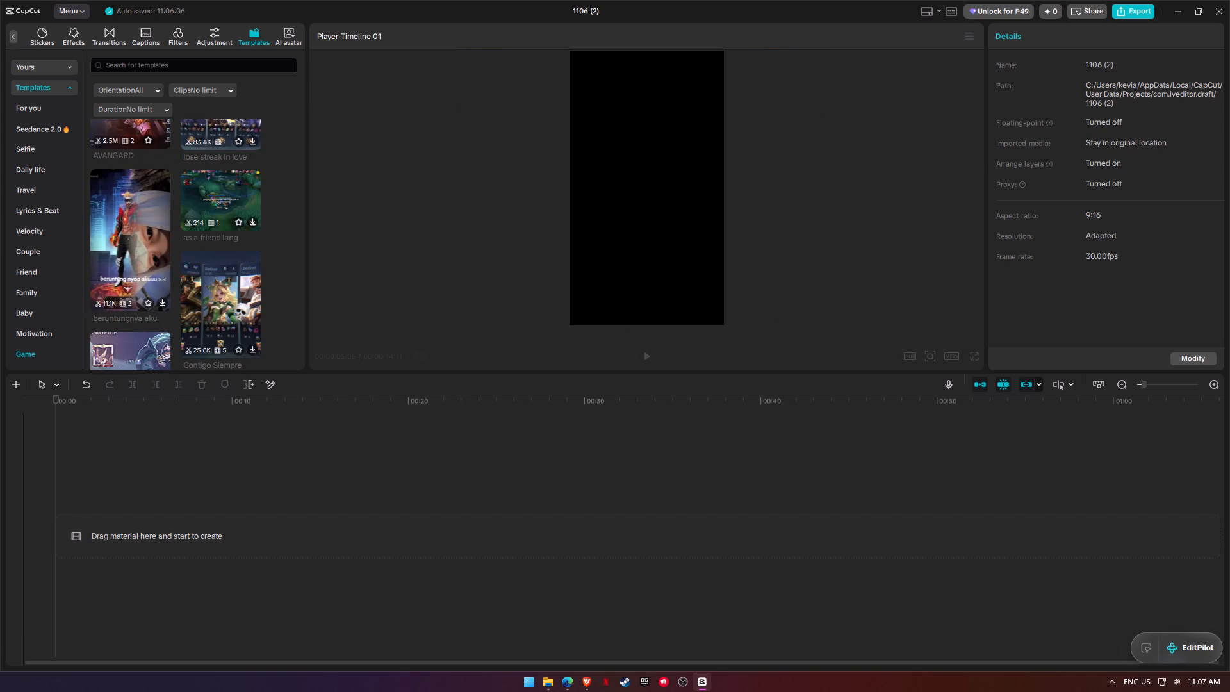
{"action": "left_click", "coordinate": [238, 198]}
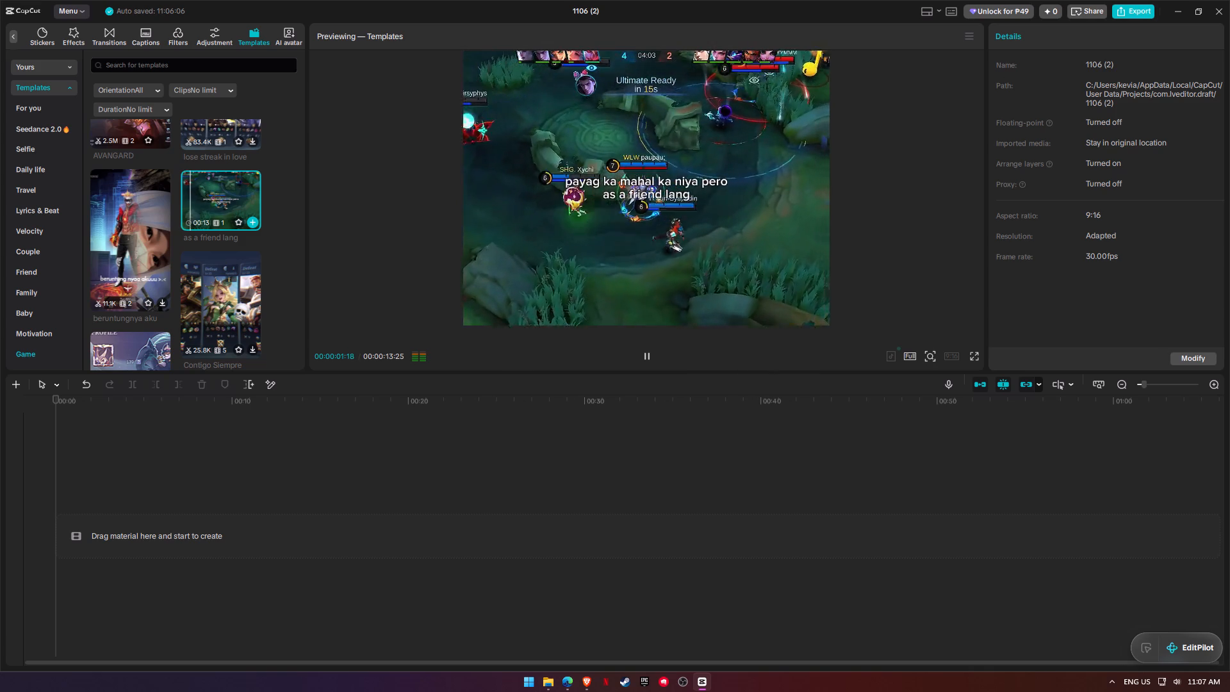
{"action": "scroll", "coordinate": [211, 213], "scroll_direction": "down", "scroll_amount": 2}
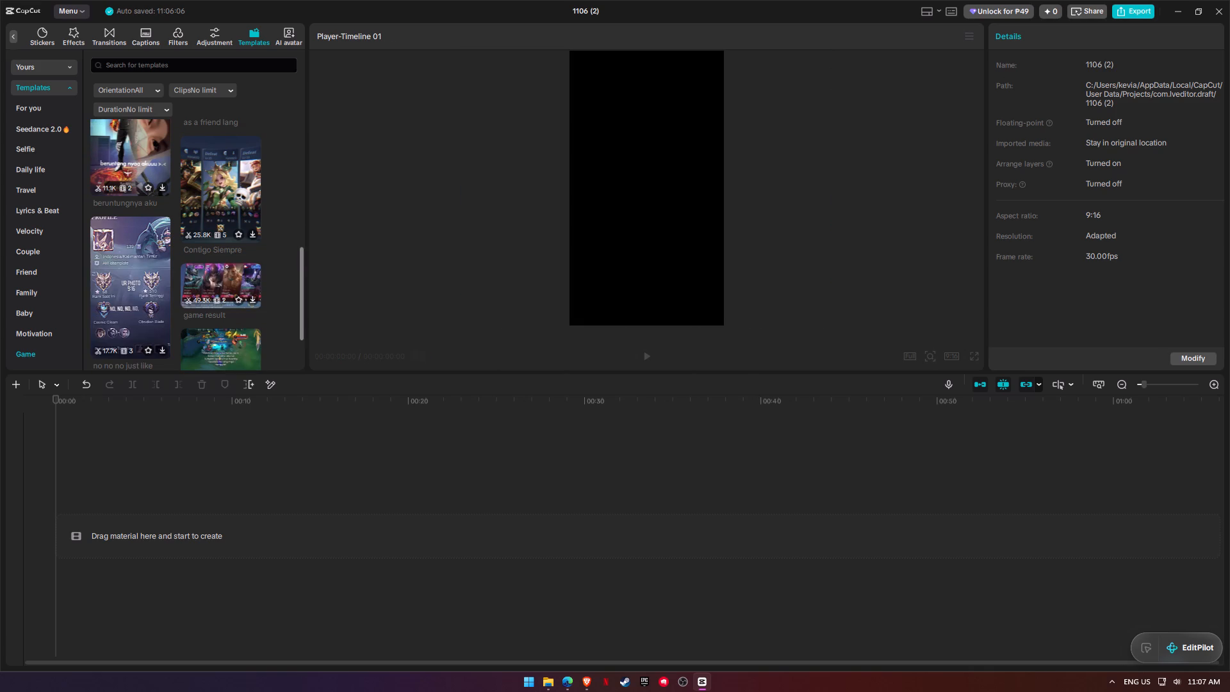
{"action": "scroll", "coordinate": [209, 306], "scroll_direction": "down", "scroll_amount": 1}
{"action": "left_click", "coordinate": [219, 283]}
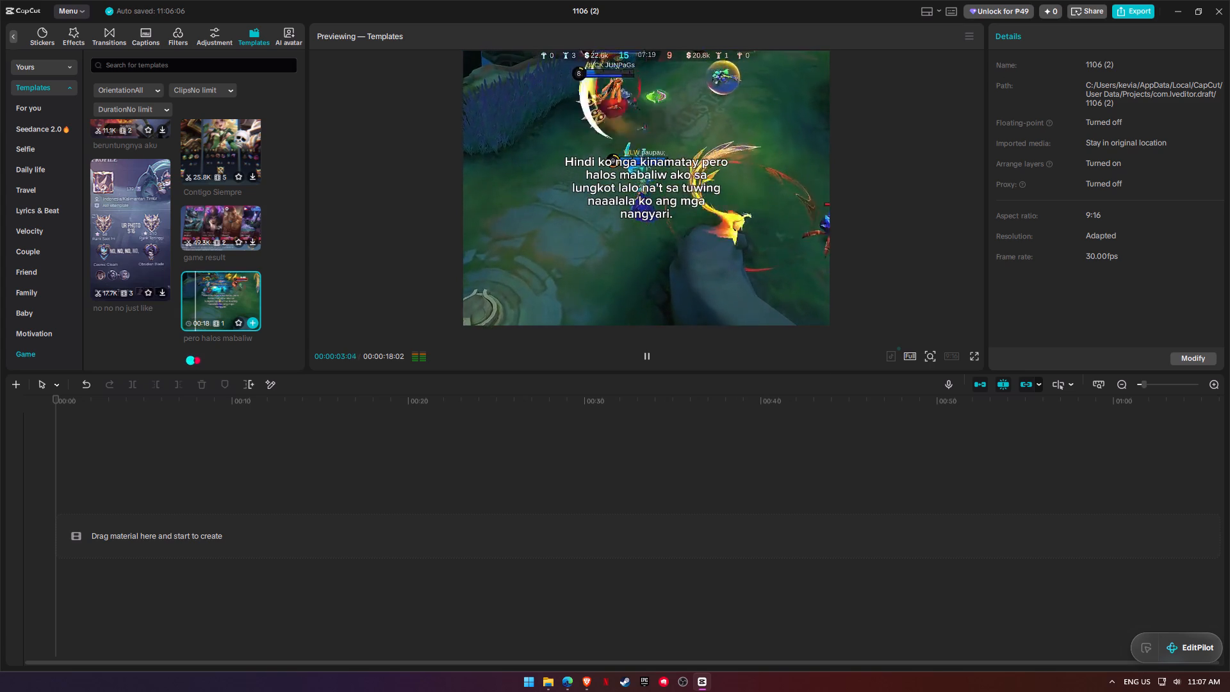
{"action": "scroll", "coordinate": [219, 283], "scroll_direction": "down", "scroll_amount": 1}
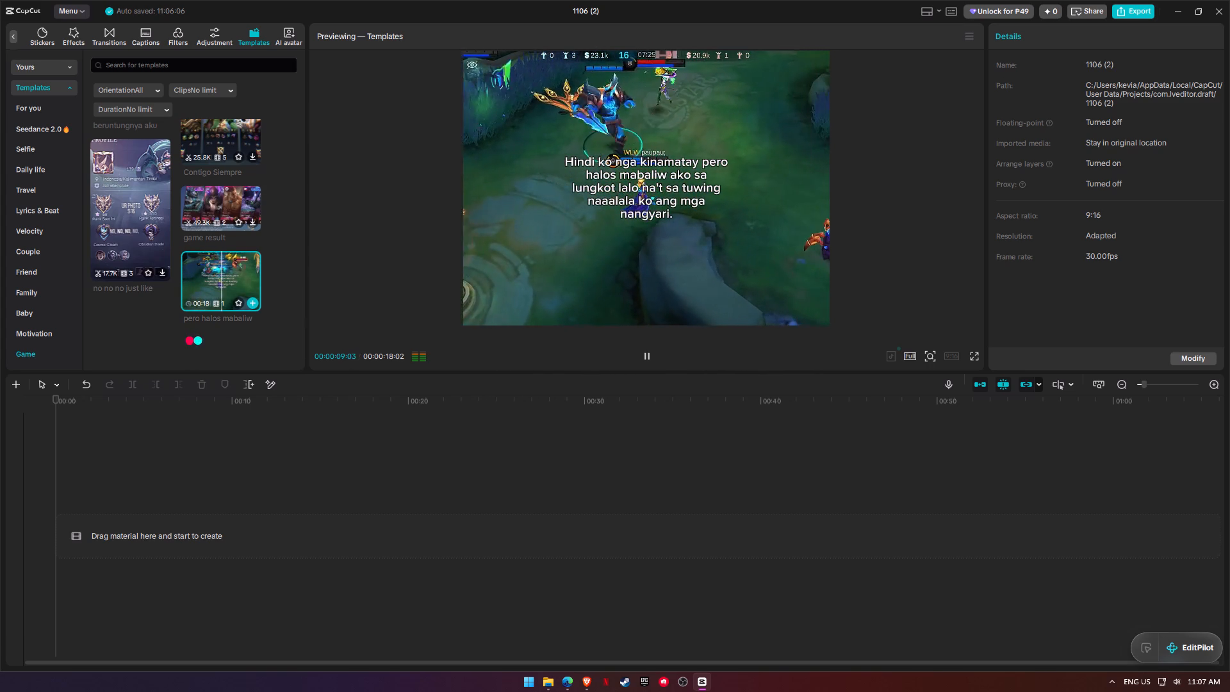
{"action": "scroll", "coordinate": [217, 281], "scroll_direction": "down", "scroll_amount": 2}
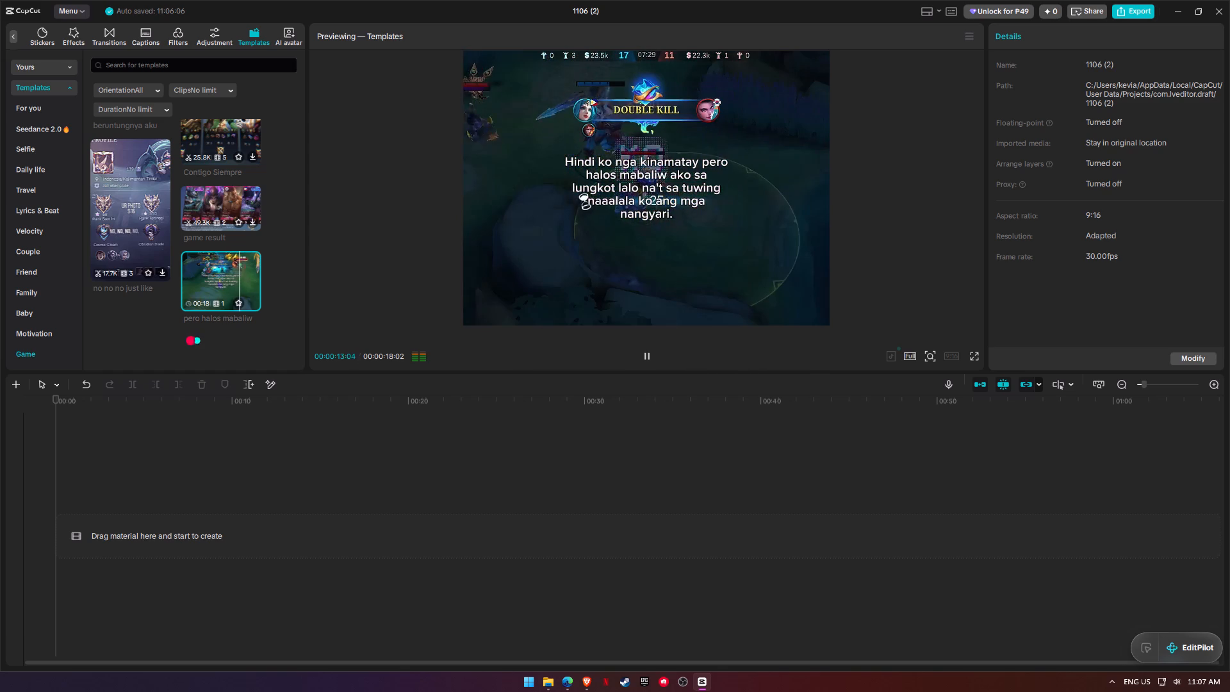
{"action": "key", "text": "alt+shift+d"}
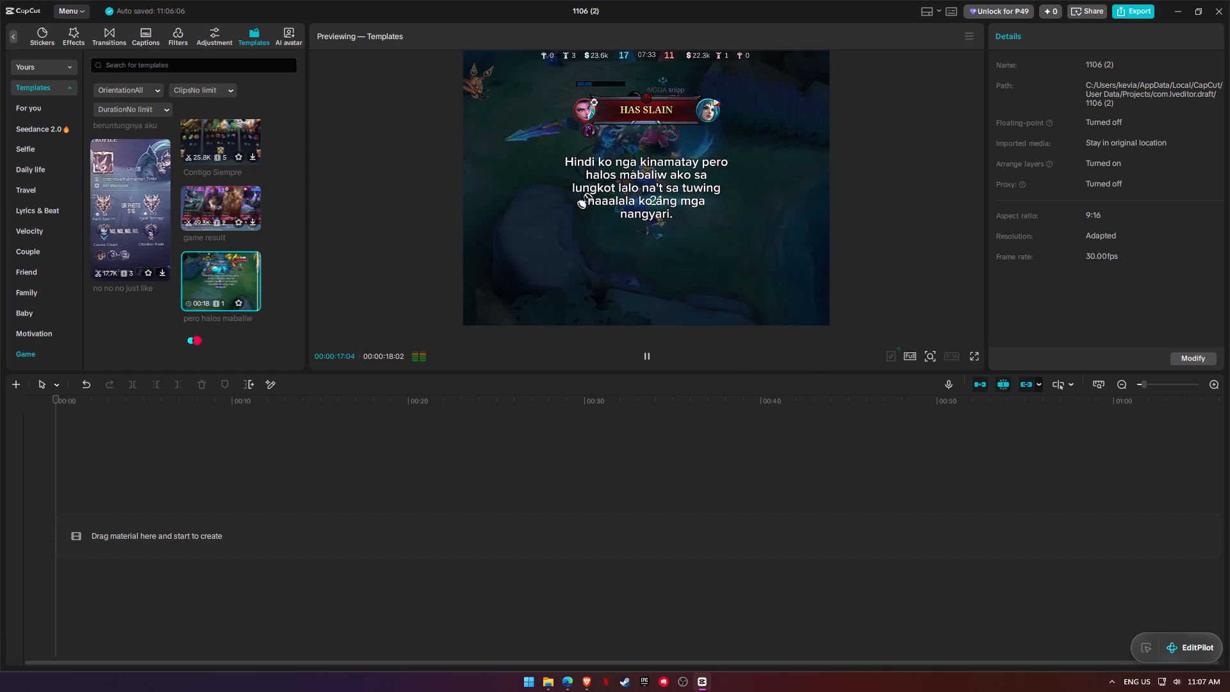
{"action": "left_click", "coordinate": [414, 169]}
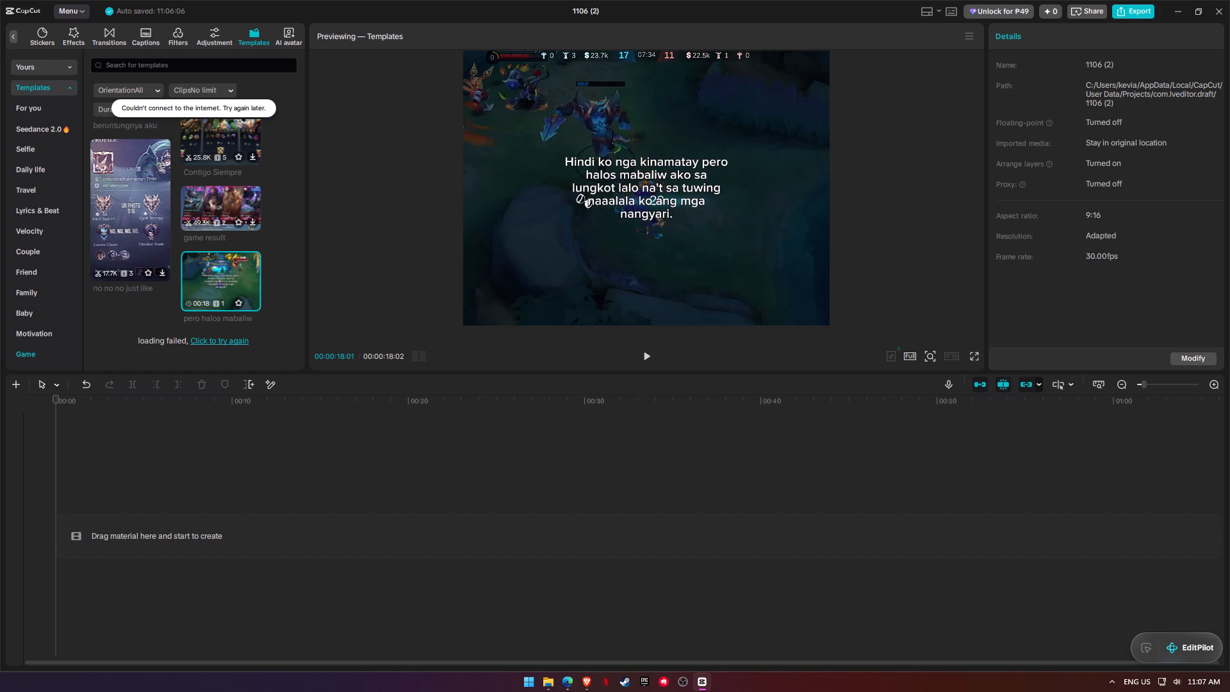
{"action": "scroll", "coordinate": [212, 265], "scroll_direction": "down", "scroll_amount": 4}
{"action": "left_click", "coordinate": [215, 342]}
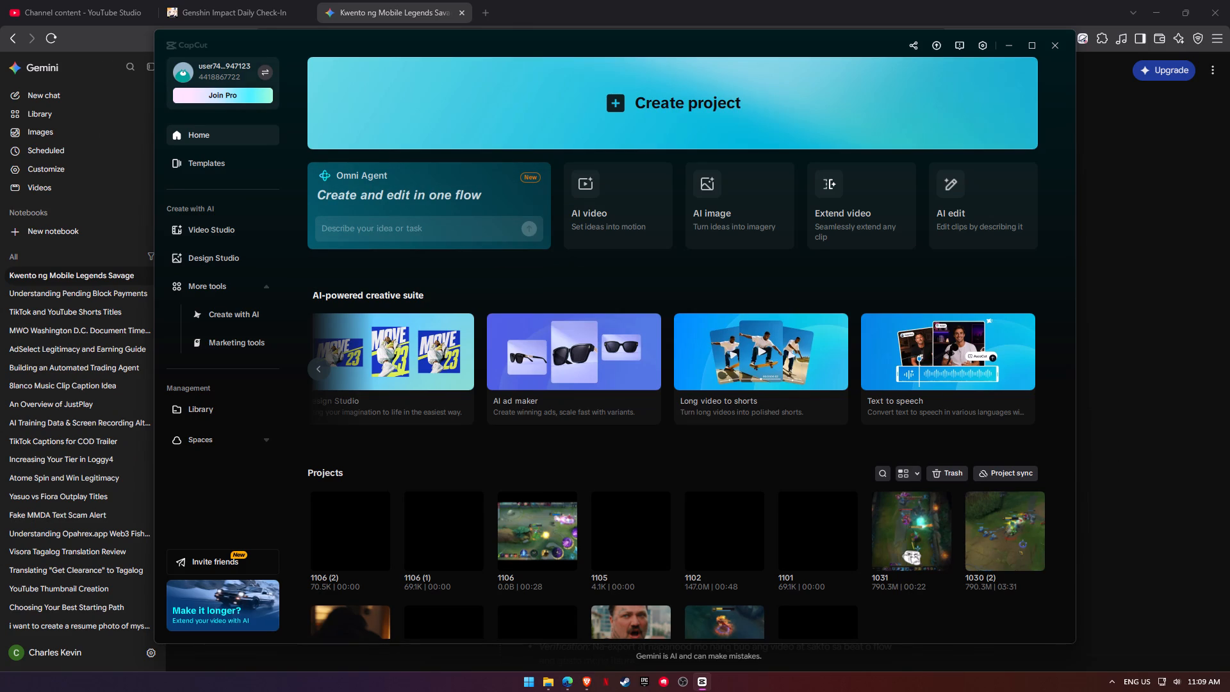
{"action": "left_click", "coordinate": [188, 135]}
{"action": "left_click", "coordinate": [980, 47]}
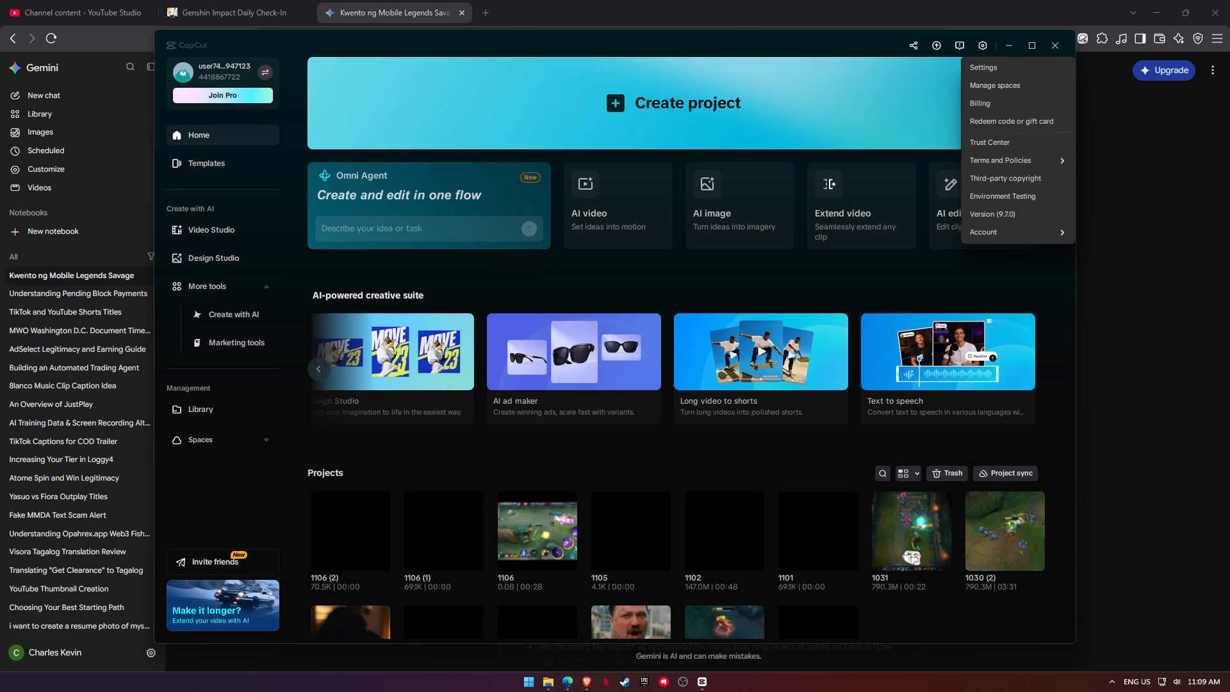
{"action": "left_click", "coordinate": [1007, 84]}
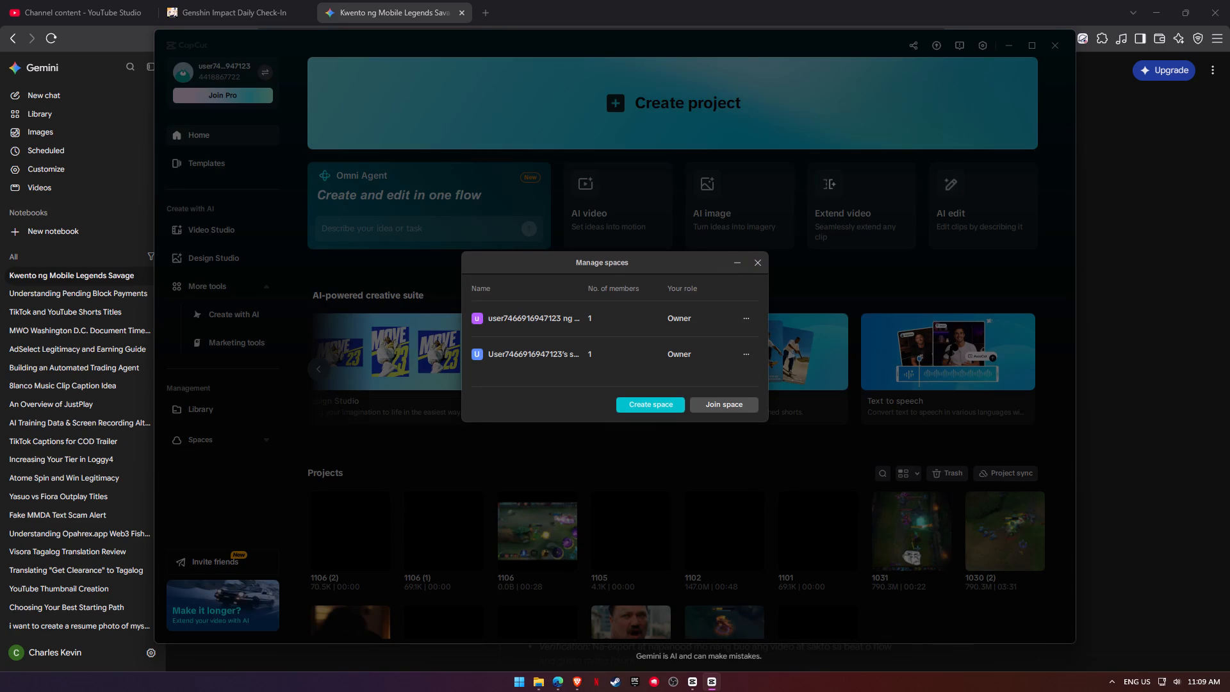
{"action": "left_click", "coordinate": [751, 267]}
{"action": "left_click", "coordinate": [238, 448]}
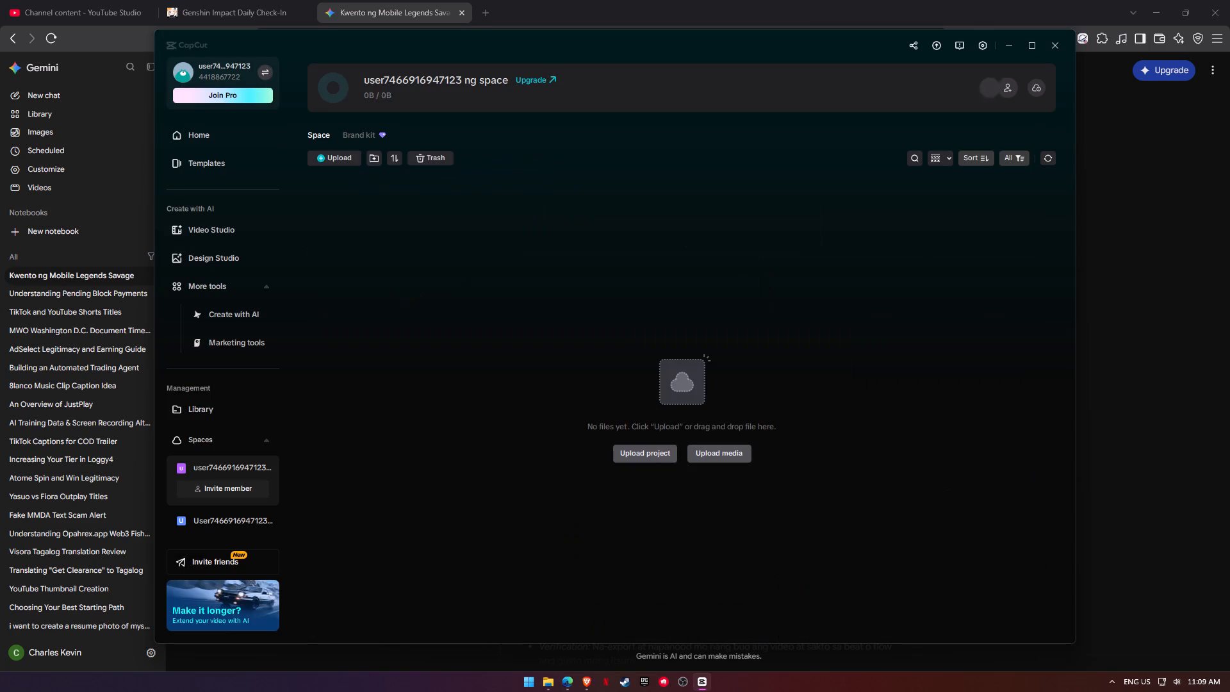
{"action": "left_click", "coordinate": [222, 516]}
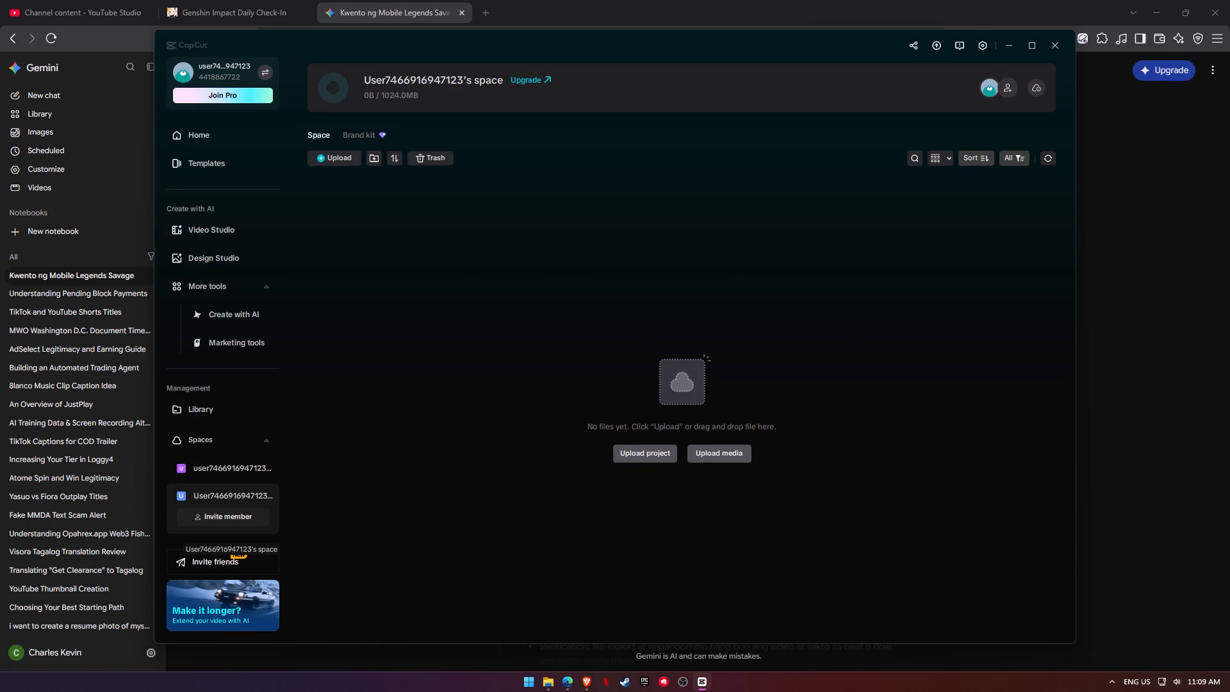
{"action": "left_click", "coordinate": [244, 466]}
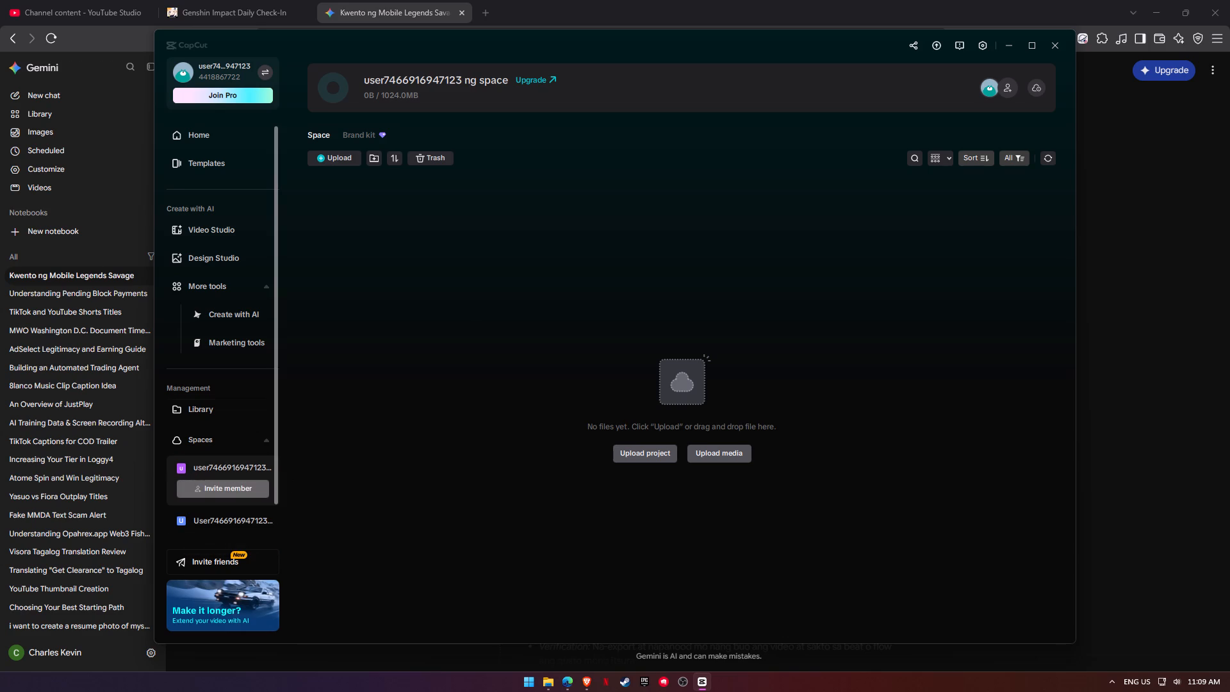
{"action": "left_click", "coordinate": [204, 142]}
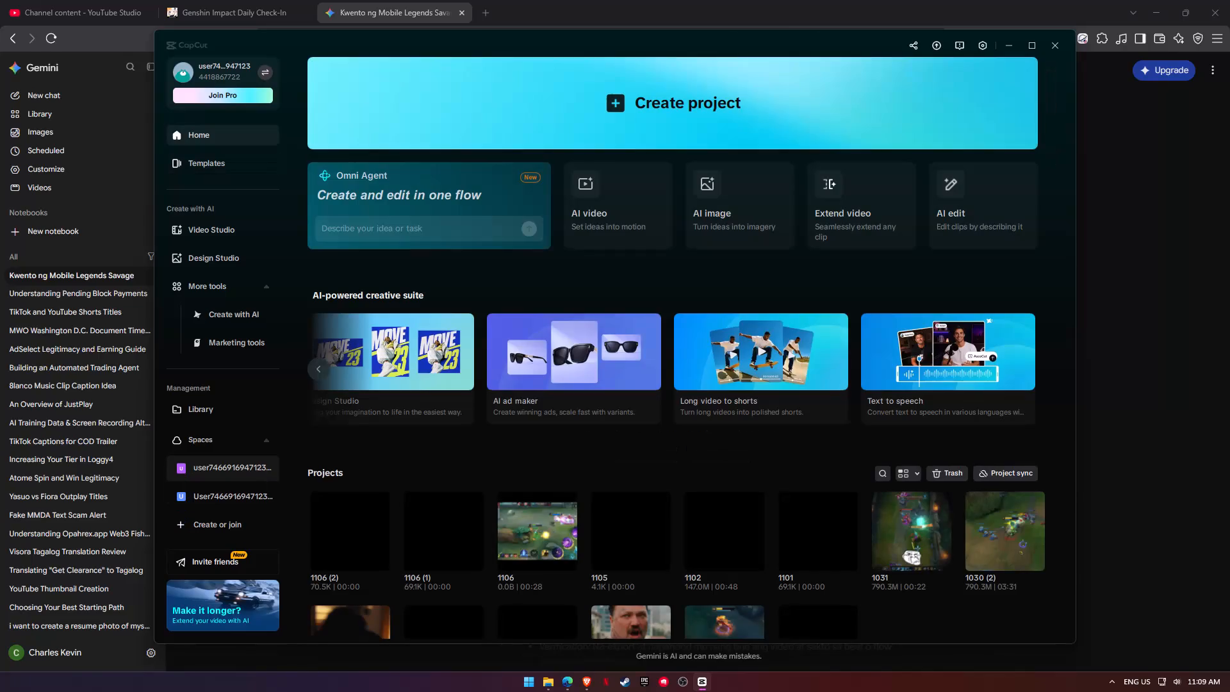
Check the account's billing history under Teams, Space and Others, and close the Billing window.
{"action": "left_click", "coordinate": [983, 44]}
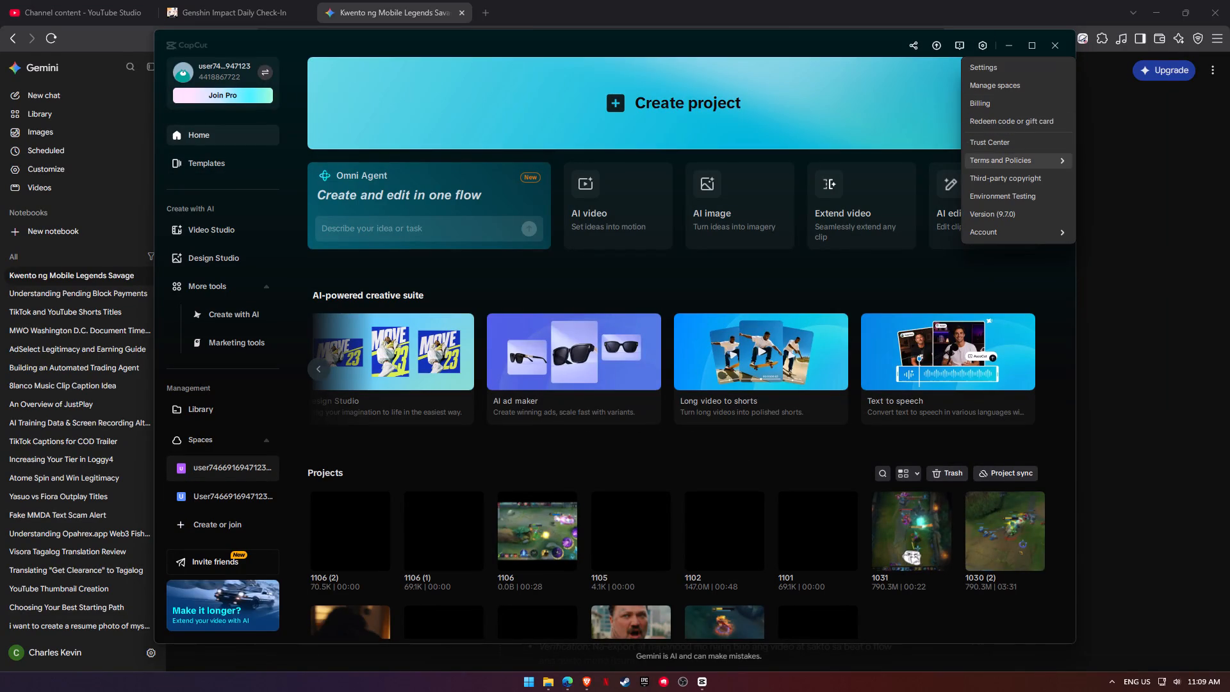
{"action": "left_click", "coordinate": [1024, 99]}
{"action": "left_click", "coordinate": [667, 201]}
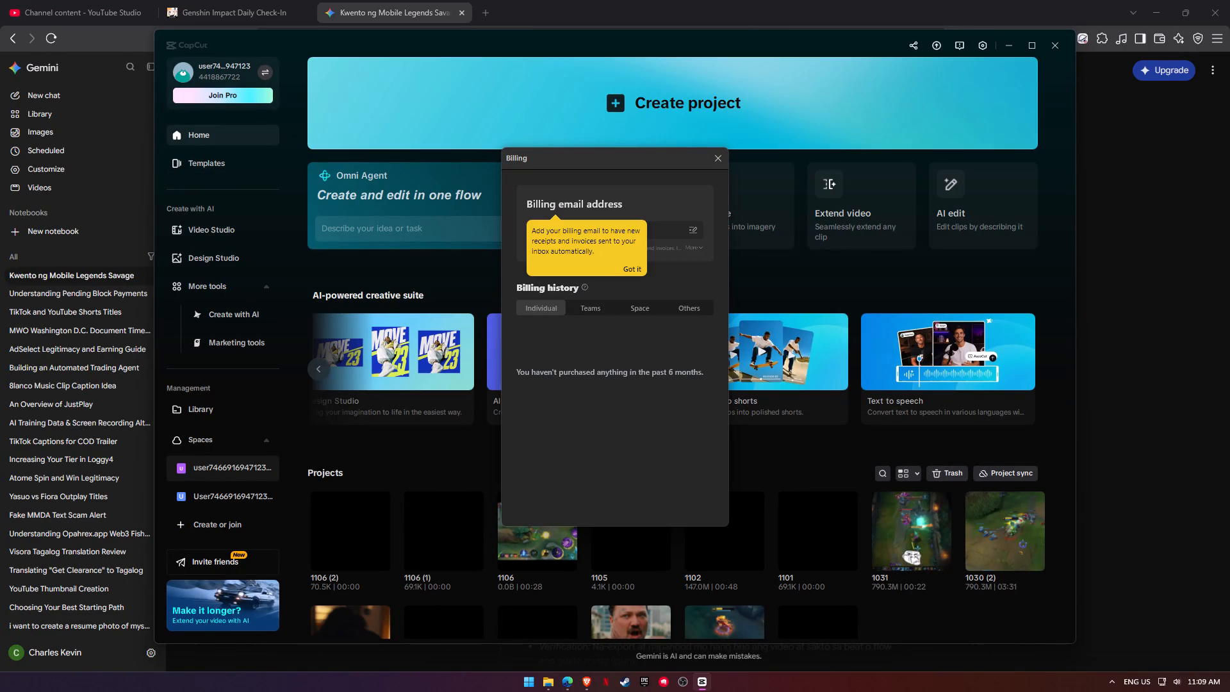
{"action": "left_click", "coordinate": [581, 303]}
{"action": "left_click", "coordinate": [628, 311]}
{"action": "left_click", "coordinate": [692, 311]}
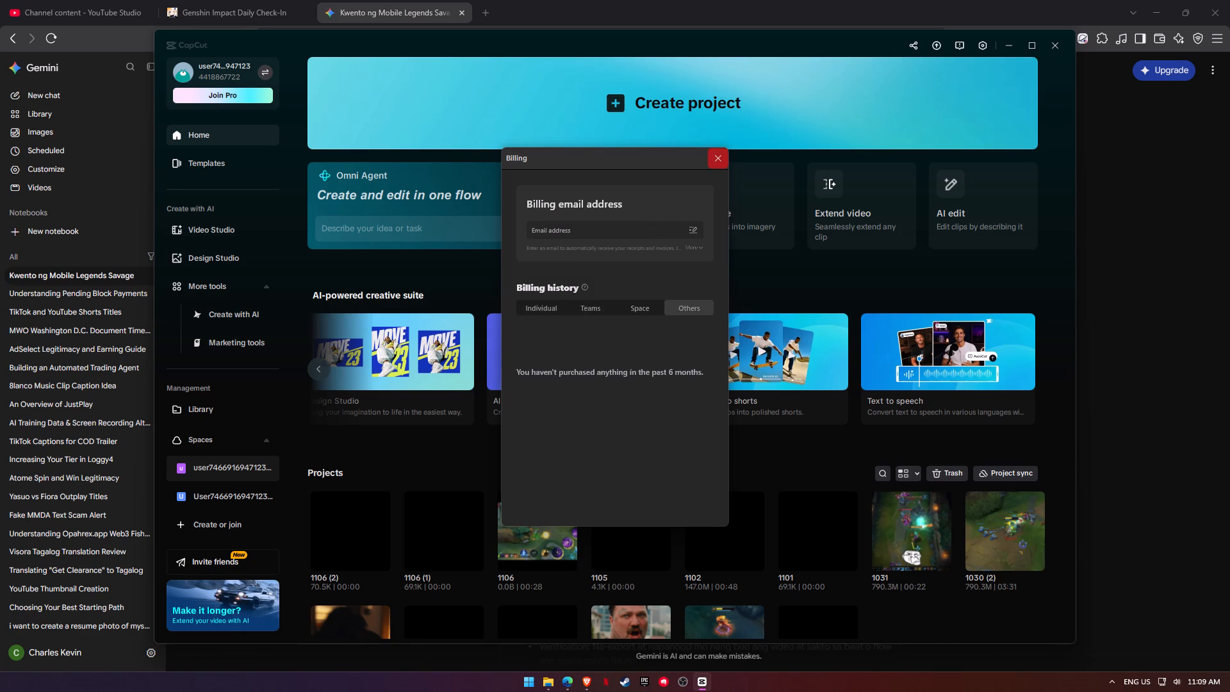
{"action": "left_click", "coordinate": [723, 161]}
Clear CapCut's cache files from the Draft settings.
{"action": "left_click", "coordinate": [985, 40]}
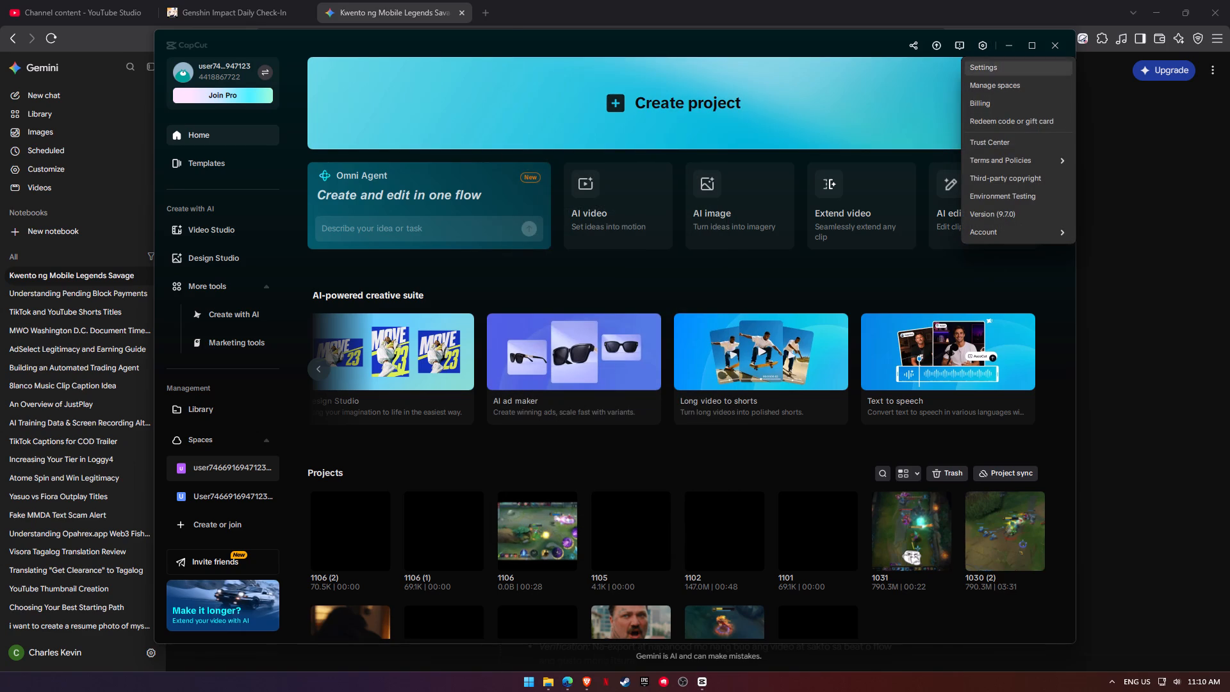
{"action": "left_click", "coordinate": [1005, 70]}
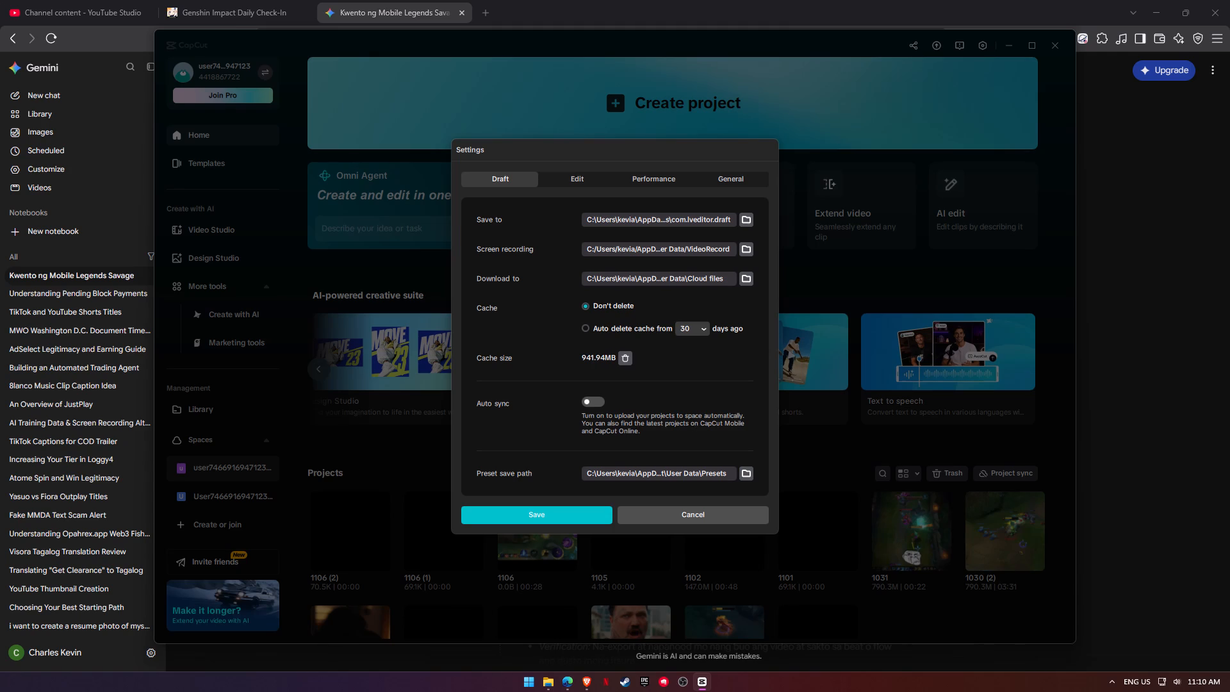
{"action": "left_click", "coordinate": [627, 358]}
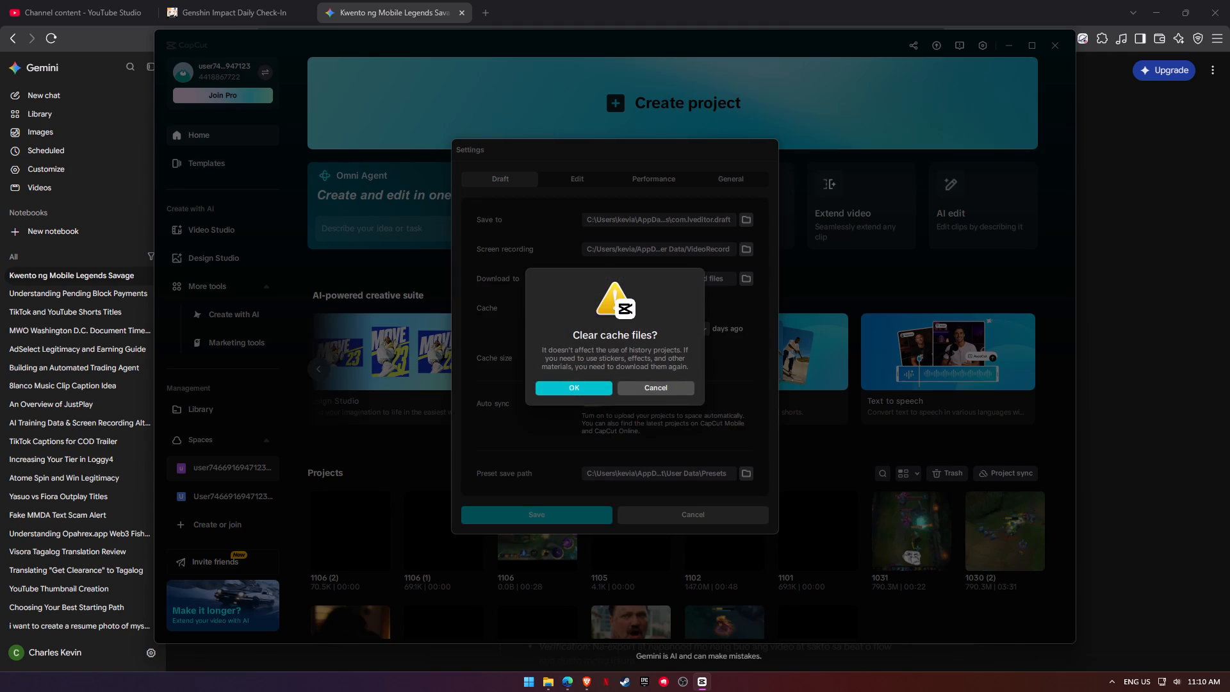
{"action": "left_click", "coordinate": [577, 384]}
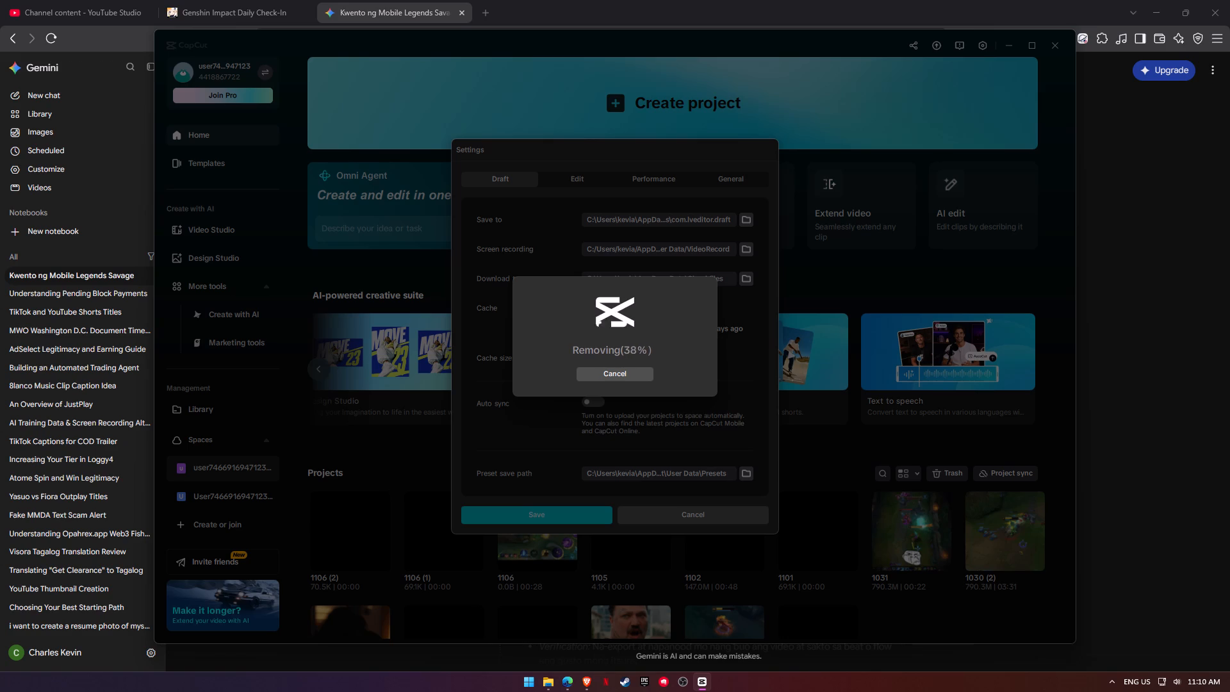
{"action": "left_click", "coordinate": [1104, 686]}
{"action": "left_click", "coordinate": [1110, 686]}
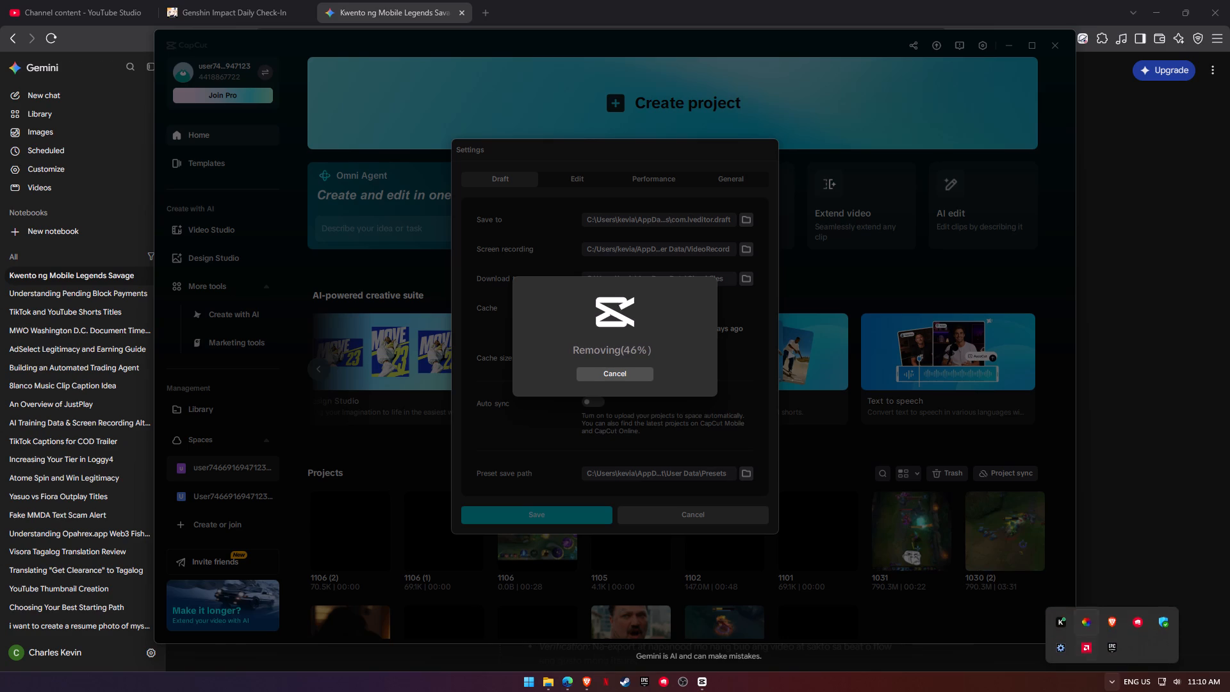